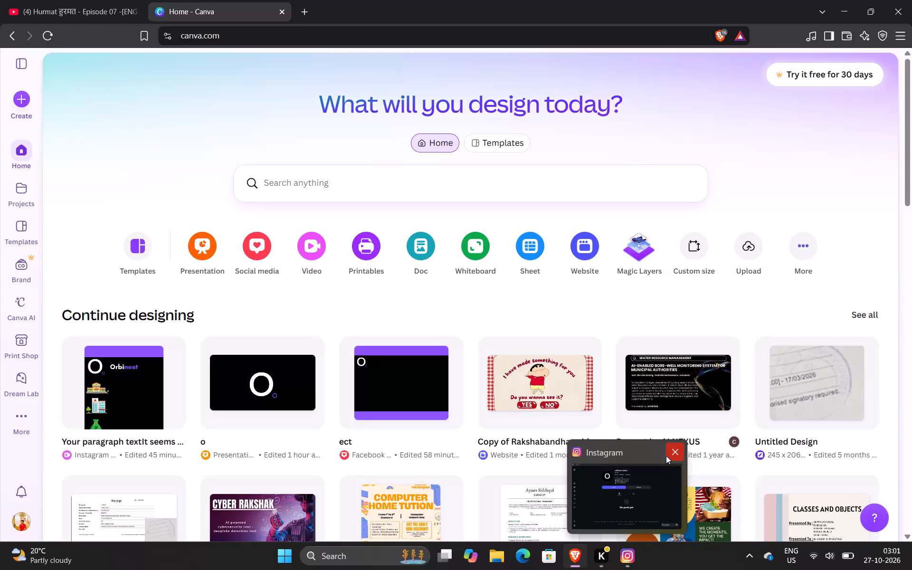
# Close the open Instagram window.
pyautogui.click(666, 456)
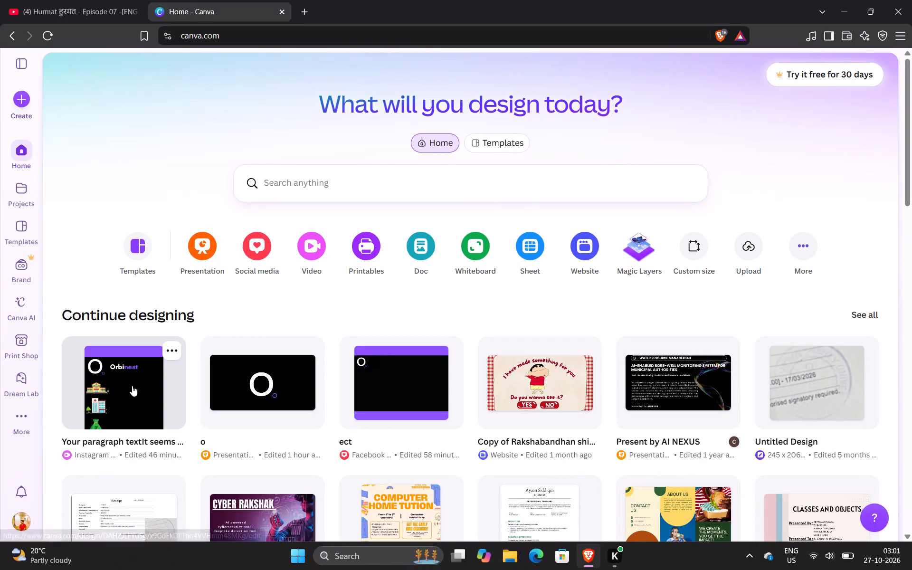
# Open the recent Orbinest design, titled "Your paragraph textIt seems...", for editing.
pyautogui.moveTo(132, 386); pyautogui.dragTo(142, 356)
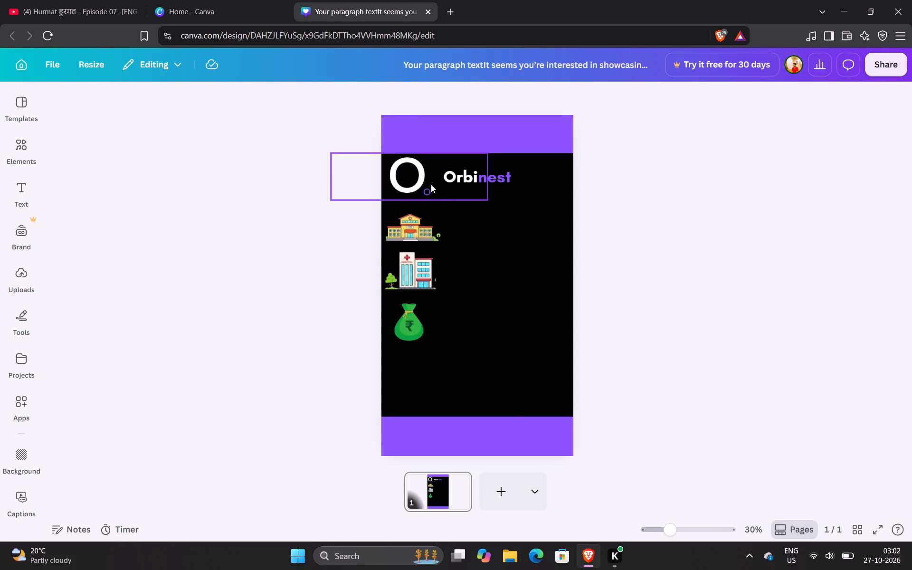
# Scale the white O logo beside the Orbinest title down slightly from its lower-right corner and deselect it.
pyautogui.click(398, 184)
pyautogui.moveTo(484, 202); pyautogui.dragTo(478, 201)
pyautogui.click(639, 290)
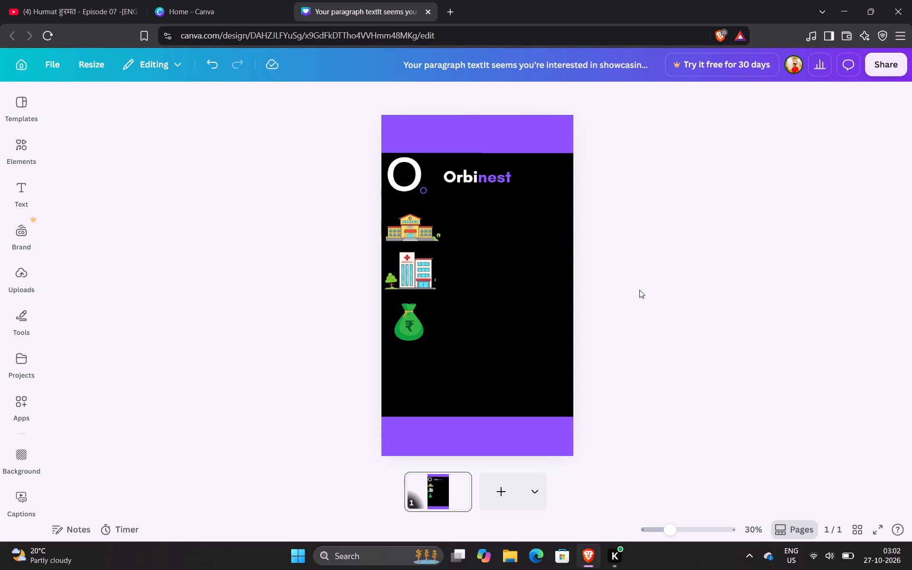
# Nudge the Orbinest title on page 1 slightly towards the O logo.
pyautogui.moveTo(494, 169); pyautogui.dragTo(489, 168)
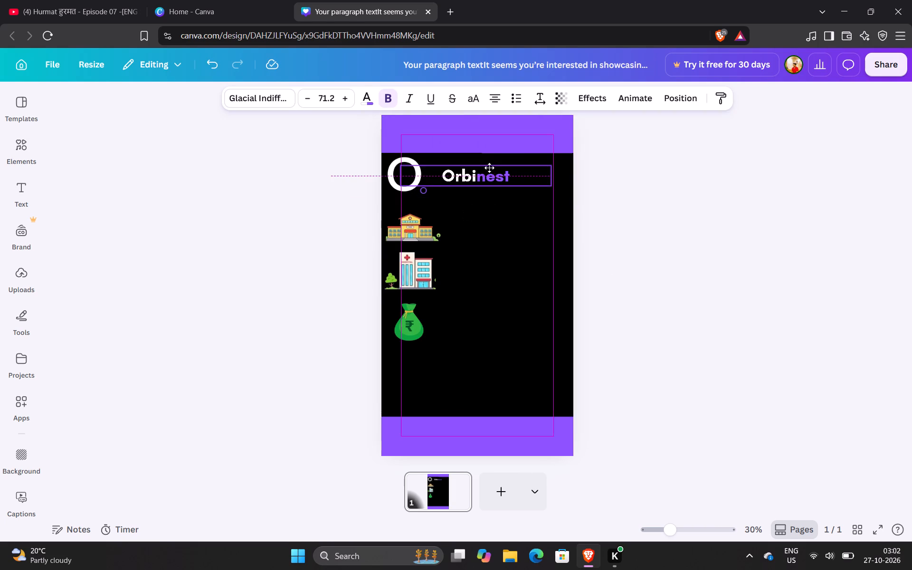
pyautogui.moveTo(489, 168); pyautogui.dragTo(489, 166)
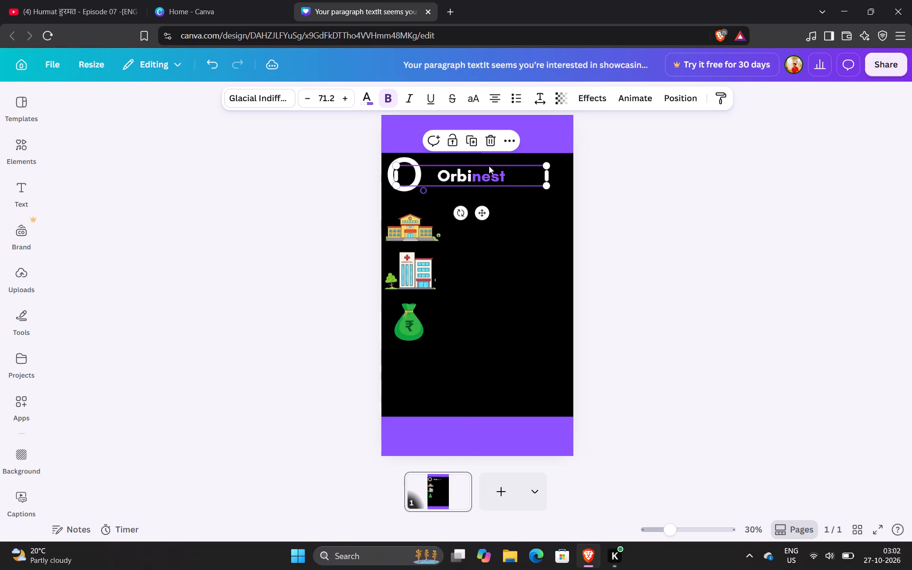
pyautogui.click(694, 275)
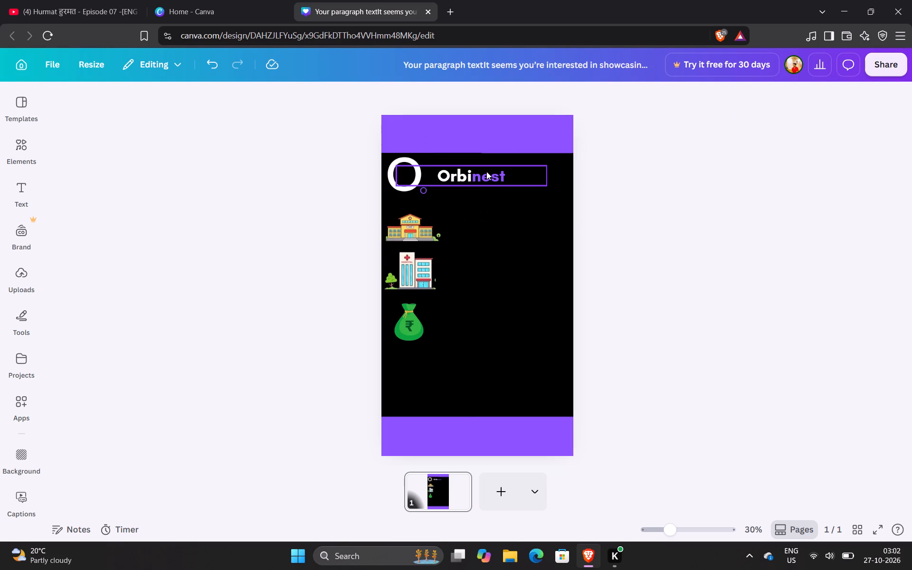
pyautogui.click(486, 171)
pyautogui.click(727, 317)
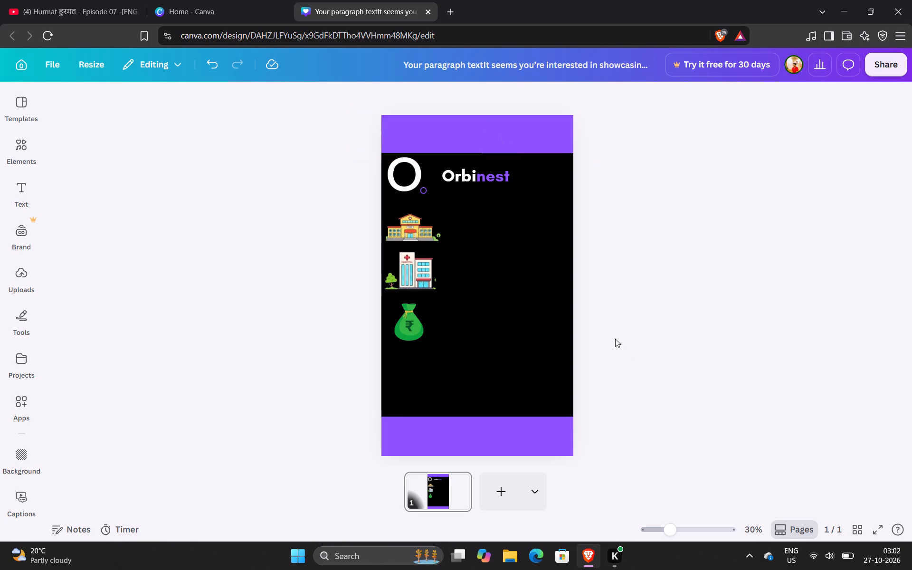
# Add a new page after page 1.
pyautogui.hscroll(-1, 521, 488)
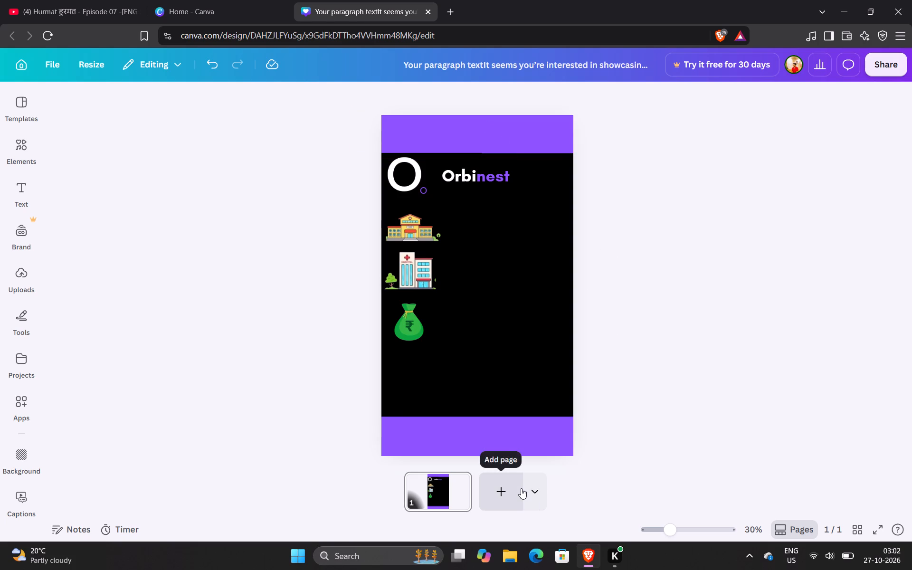
pyautogui.hscroll(-1, 521, 488)
pyautogui.click(489, 497)
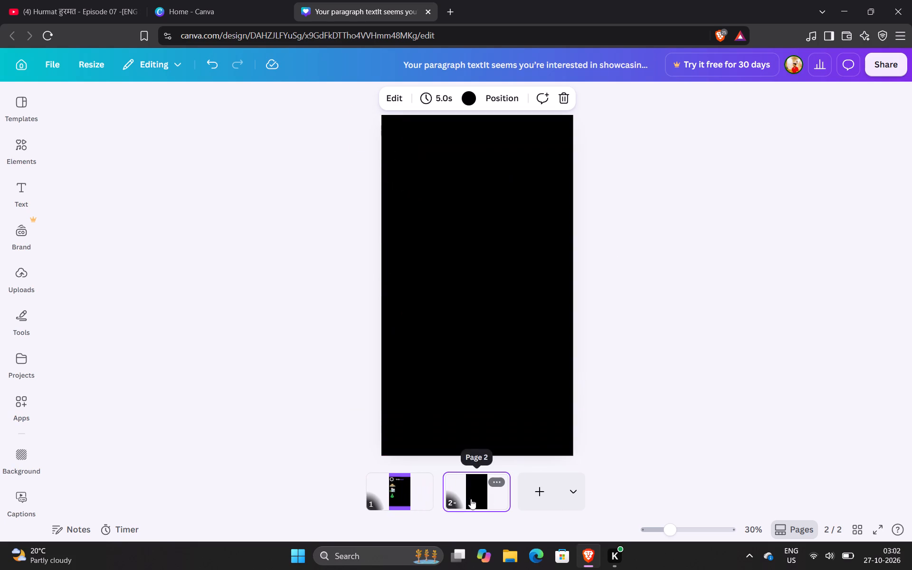
# Copy the bottom purple band from page 1 onto page 2.
pyautogui.click(404, 483)
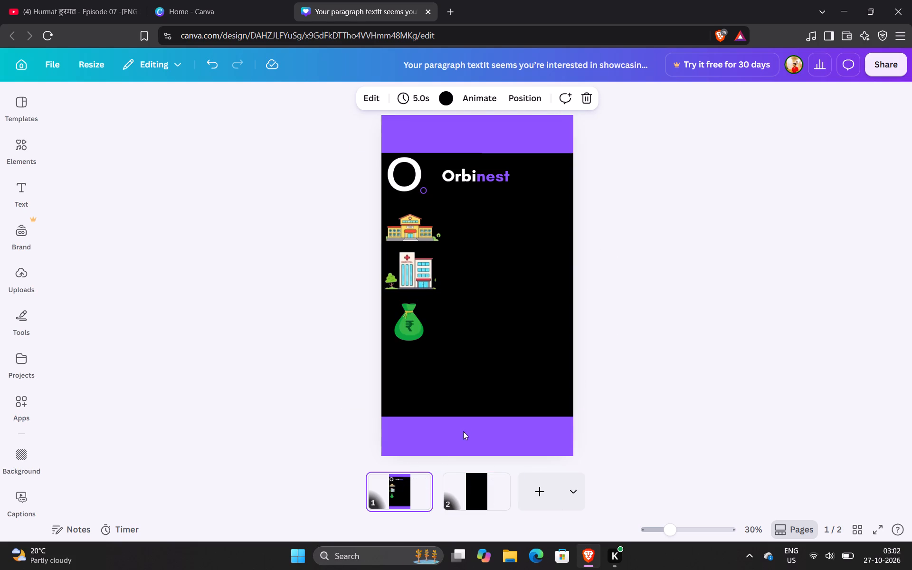
pyautogui.click(478, 423)
pyautogui.click(508, 382)
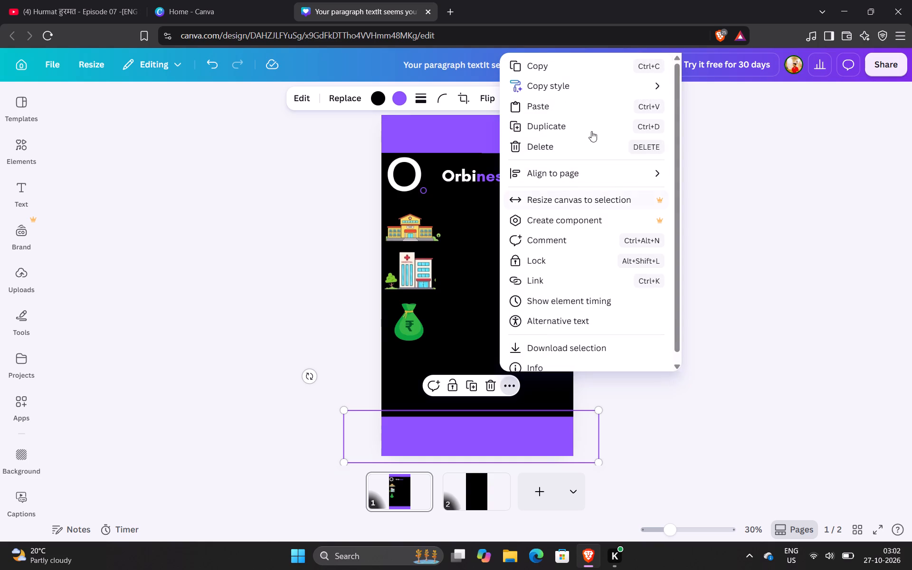
pyautogui.click(589, 64)
pyautogui.click(466, 506)
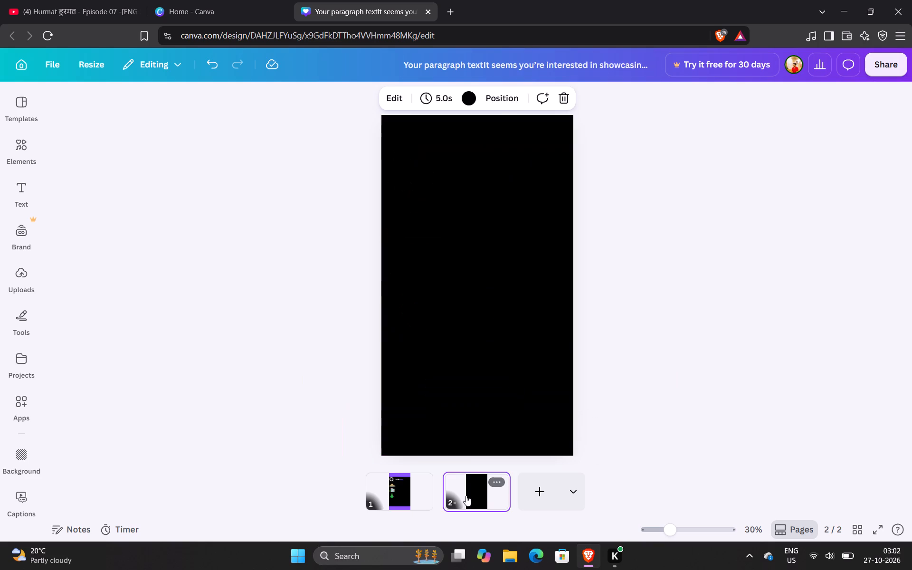
pyautogui.click(465, 430)
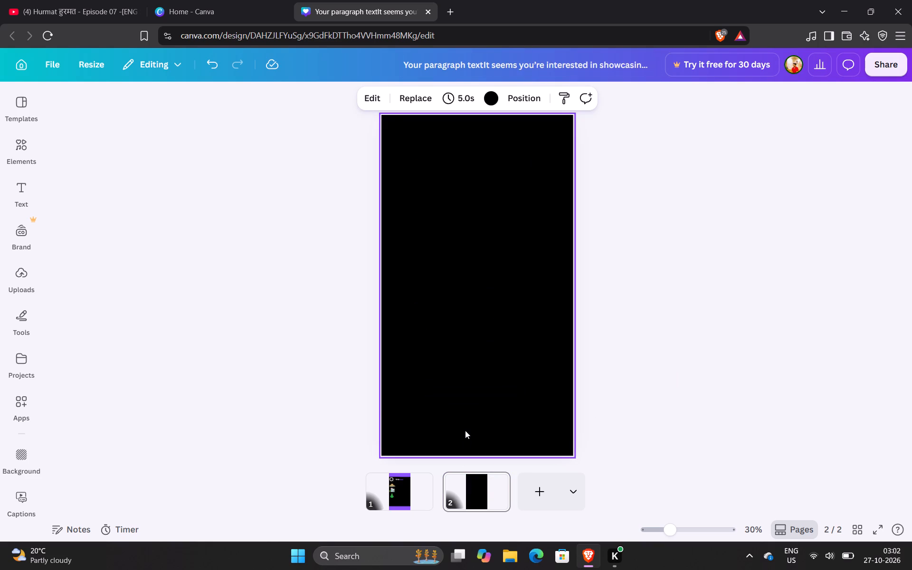
pyautogui.hotkey('ctrl', 'v')
# Copy the top purple band from page 1 onto page 2.
pyautogui.click(405, 490)
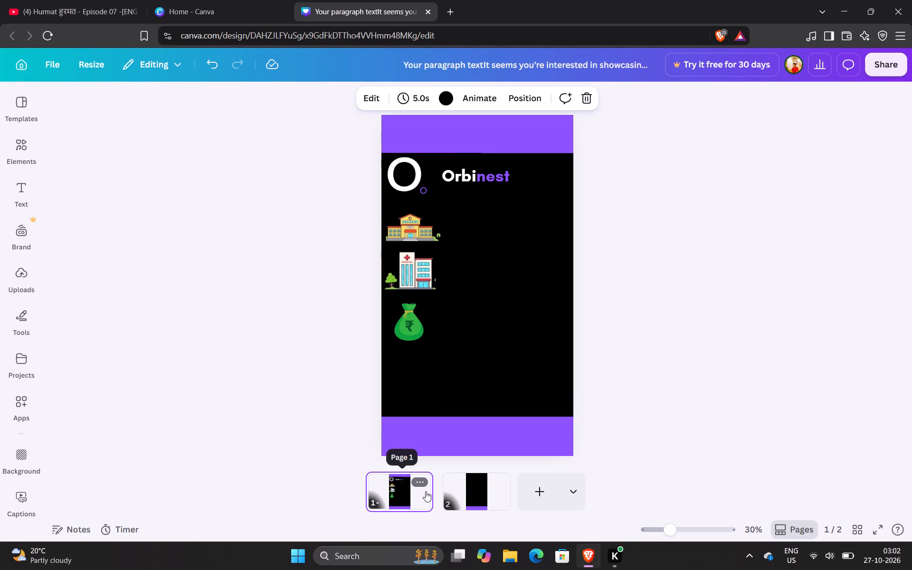
pyautogui.click(470, 120)
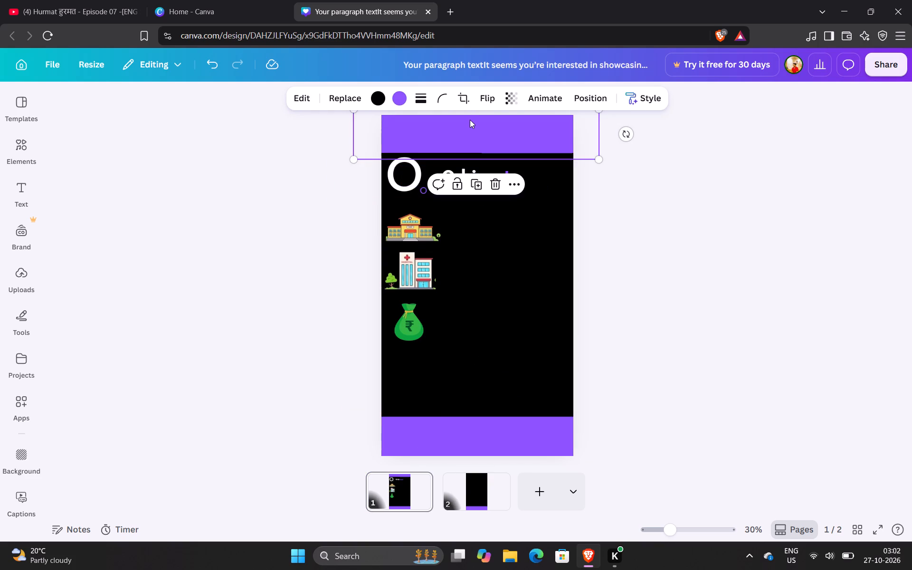
pyautogui.hotkey('ctrl', 'c')
pyautogui.click(484, 505)
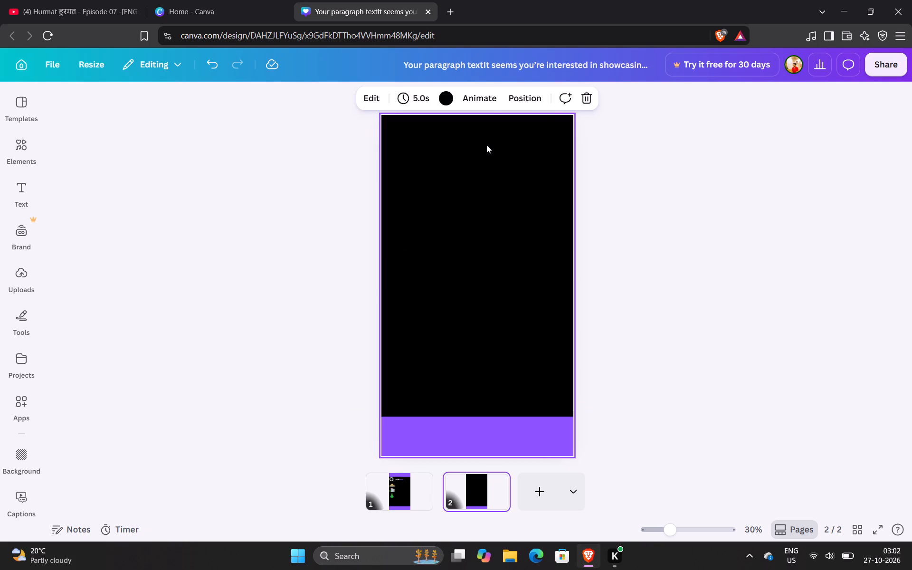
pyautogui.click(485, 143)
pyautogui.hotkey('ctrl', 'v')
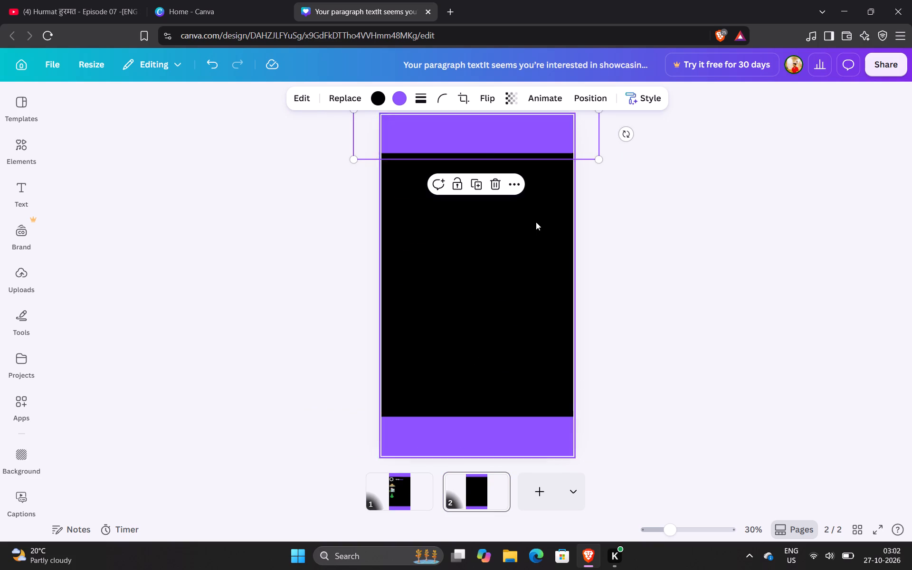
pyautogui.click(595, 386)
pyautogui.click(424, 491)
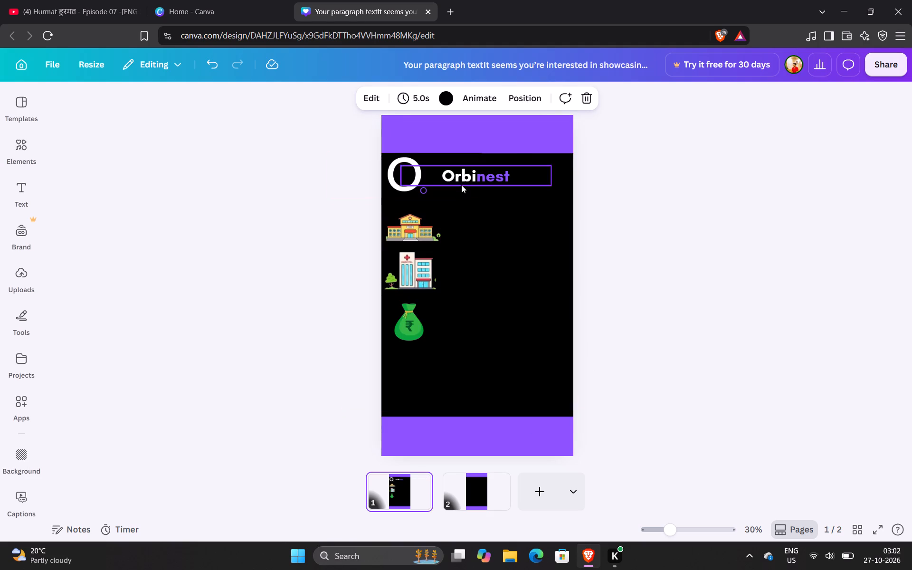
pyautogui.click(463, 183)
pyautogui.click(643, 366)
# Apply the Sleek page animation to page 2.
pyautogui.click(478, 491)
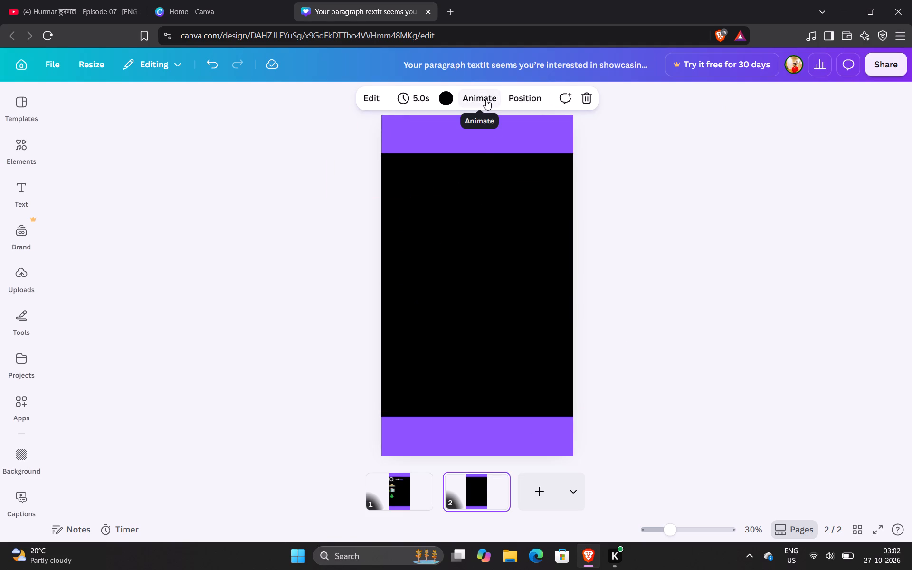
pyautogui.click(486, 99)
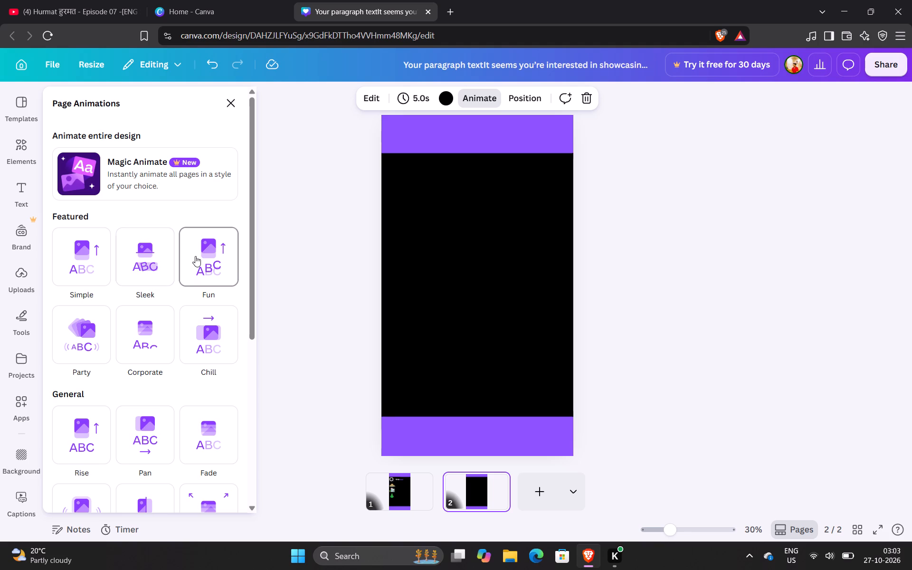
pyautogui.click(130, 259)
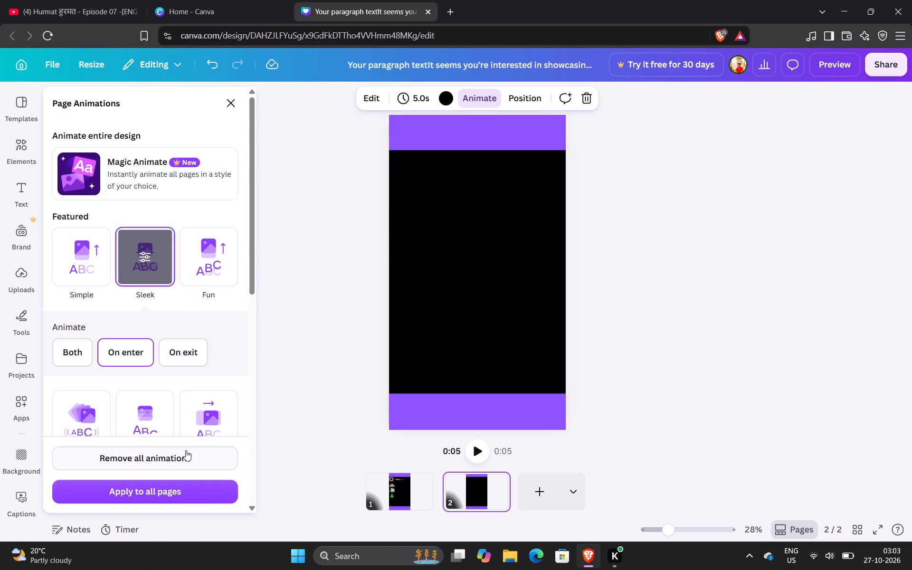
pyautogui.scroll(-3, 187, 423)
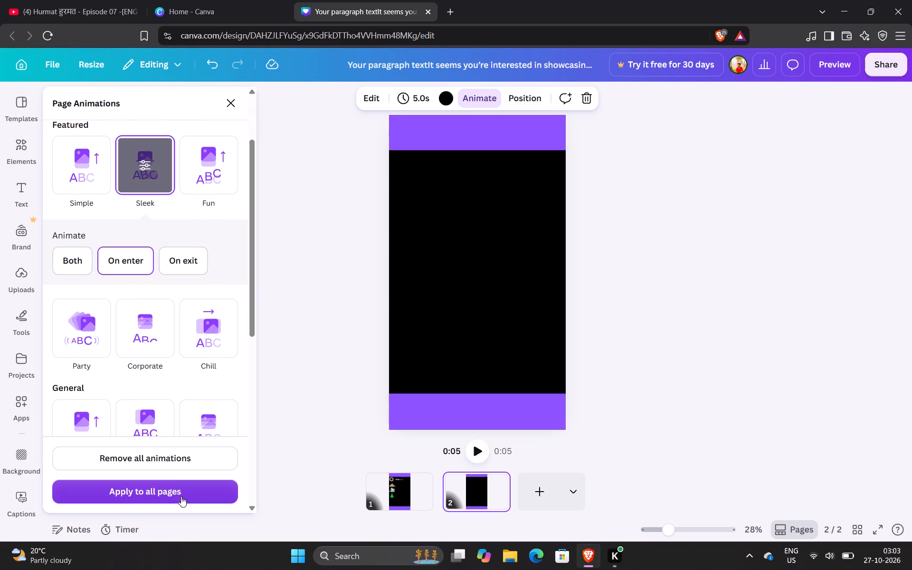
pyautogui.scroll(3, 183, 206)
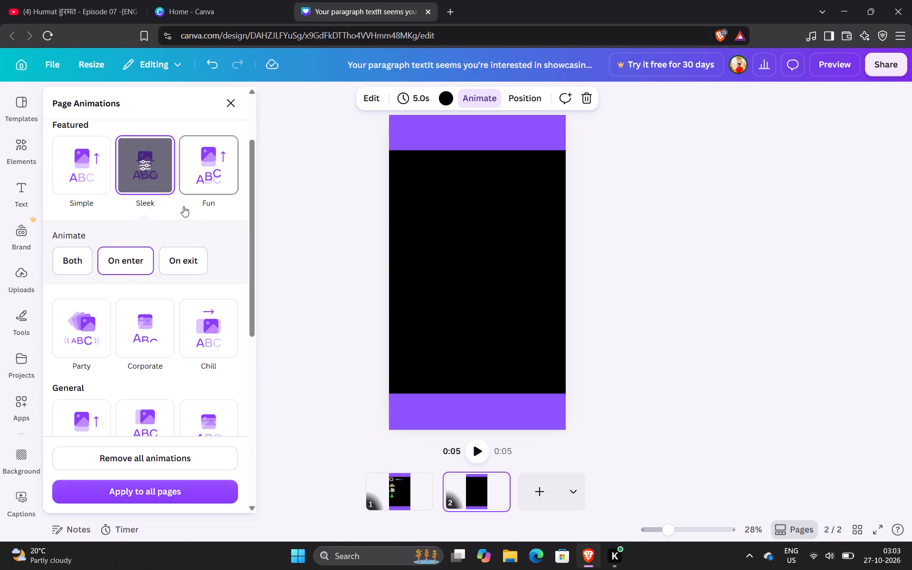
pyautogui.scroll(3, 183, 206)
pyautogui.press('Return')
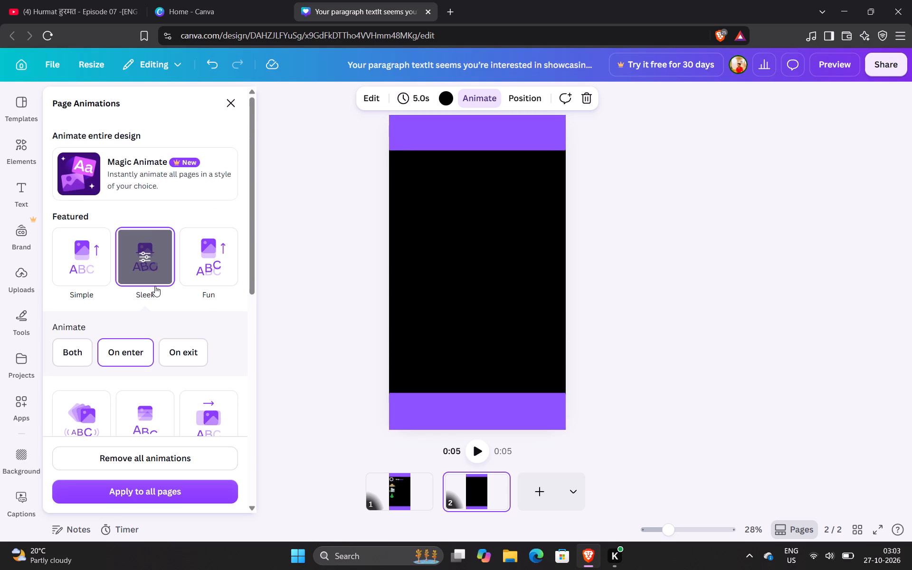
pyautogui.scroll(1, 155, 286)
pyautogui.click(314, 387)
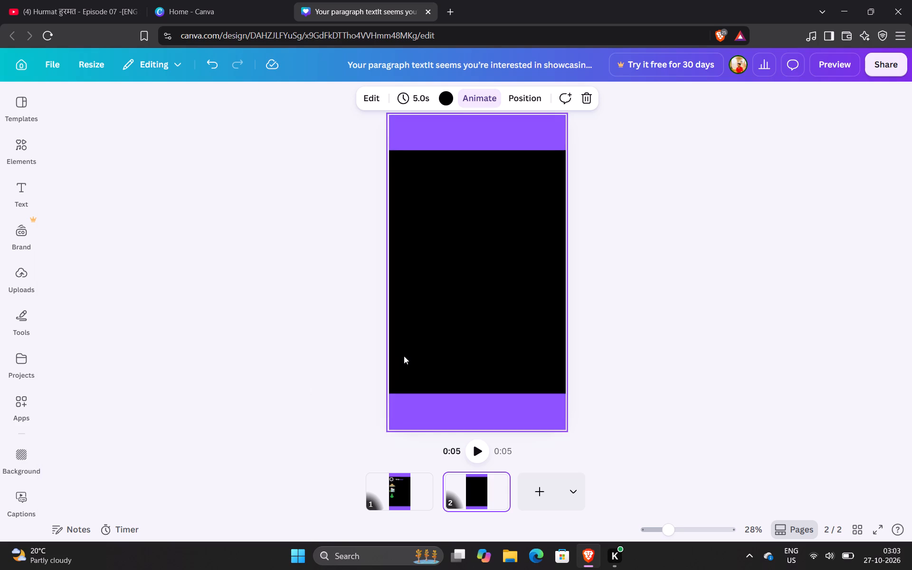
# Play back page 2 to check its page animation.
pyautogui.click(475, 453)
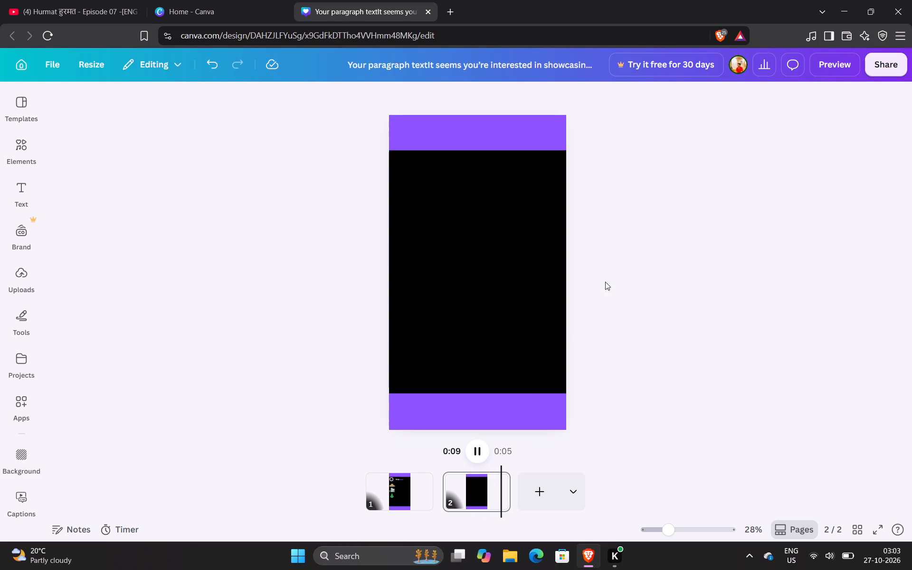
pyautogui.click(455, 170)
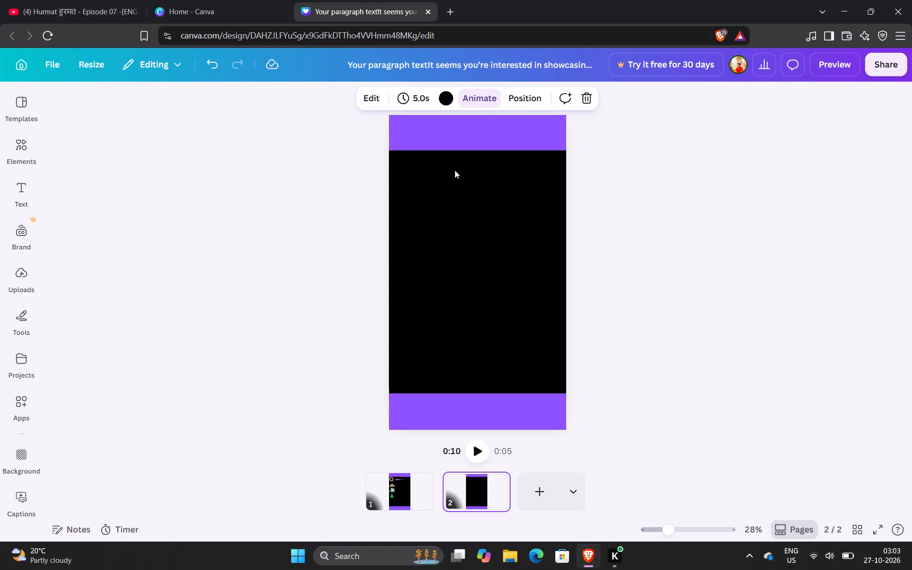
# Copy the Orbinest title from page 1 onto page 2.
pyautogui.click(397, 496)
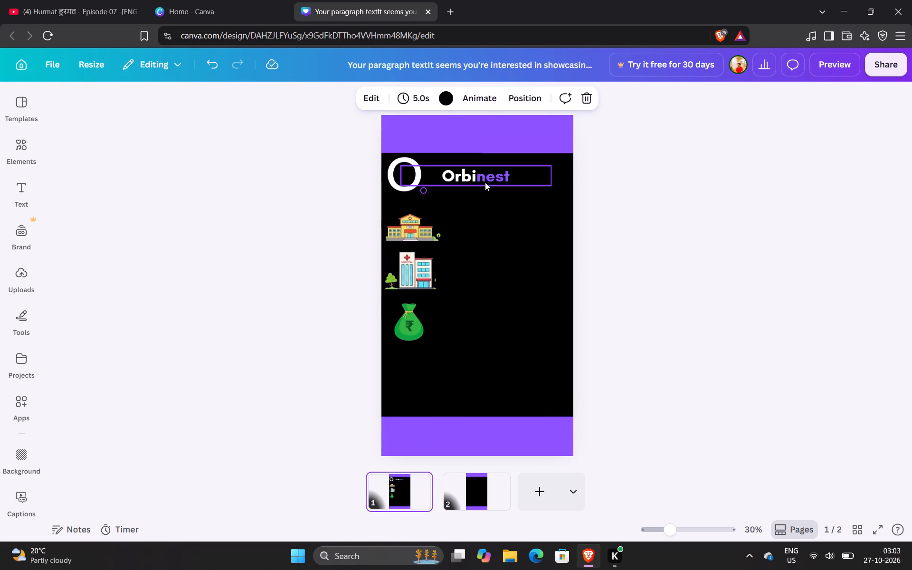
pyautogui.rightClick(490, 172)
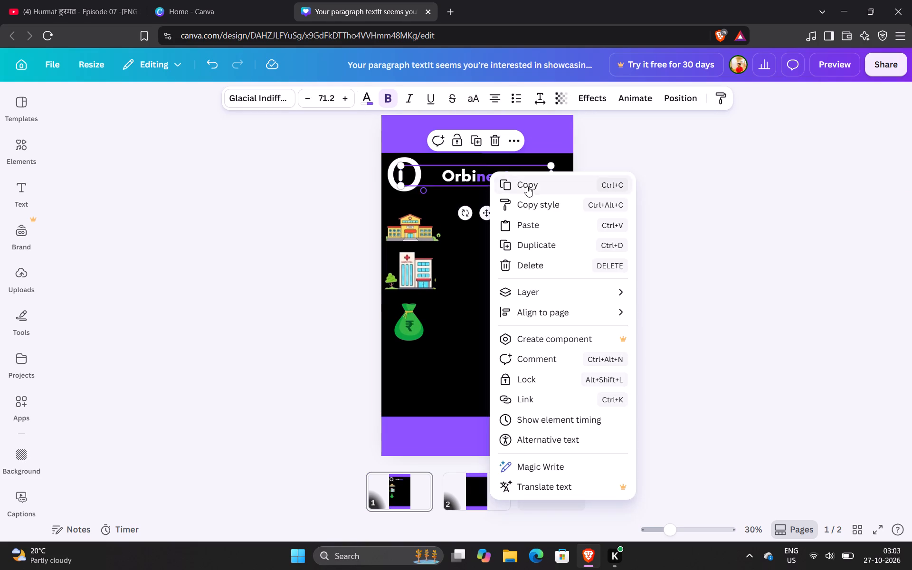
pyautogui.click(527, 184)
pyautogui.click(456, 488)
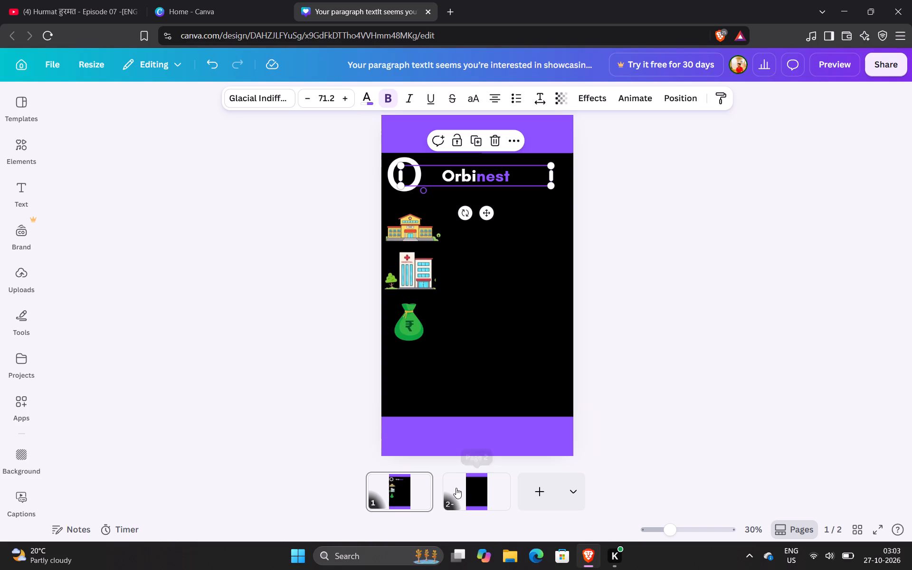
pyautogui.click(475, 177)
pyautogui.hotkey('ctrl', 'v')
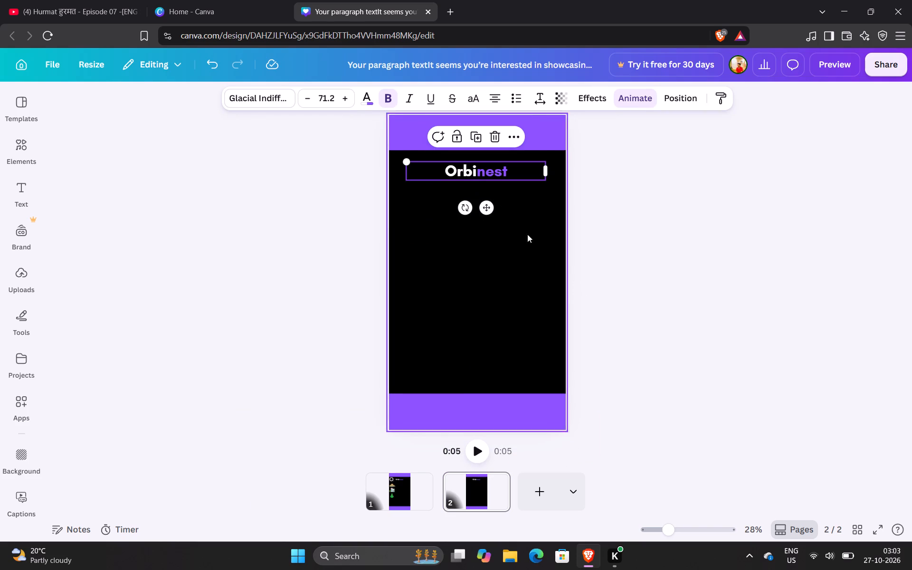
# Apply the Merge text animation, on enter, to the Orbinest title on page 2.
pyautogui.doubleClick(477, 170)
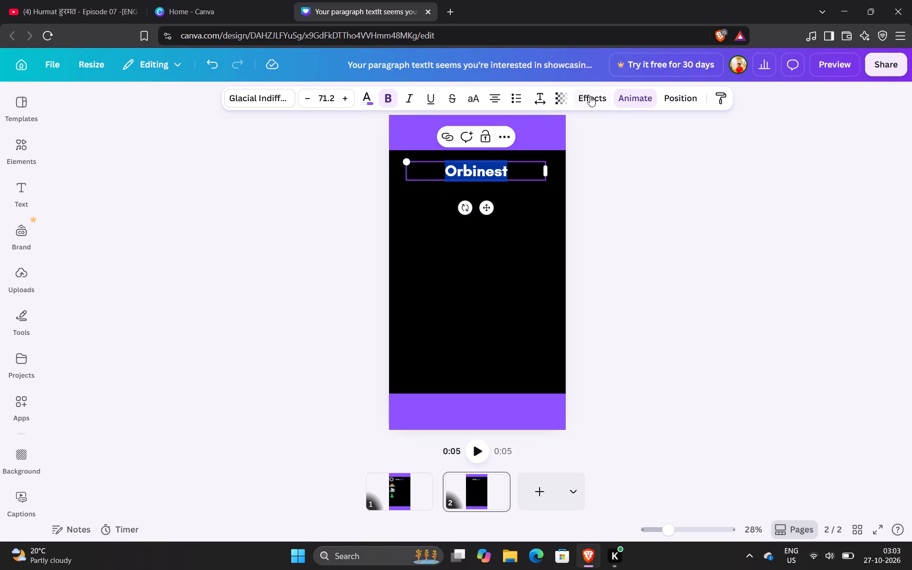
pyautogui.click(625, 100)
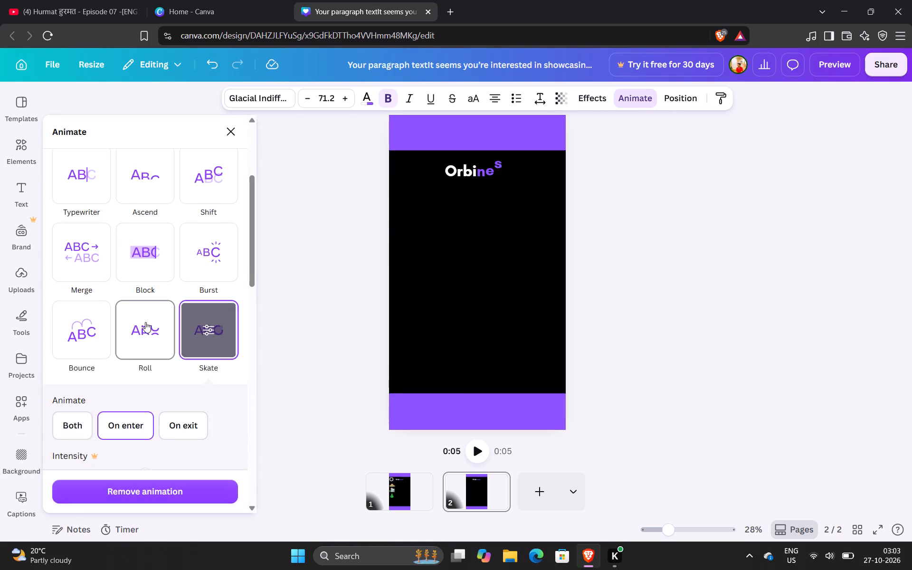
pyautogui.scroll(-2, 145, 322)
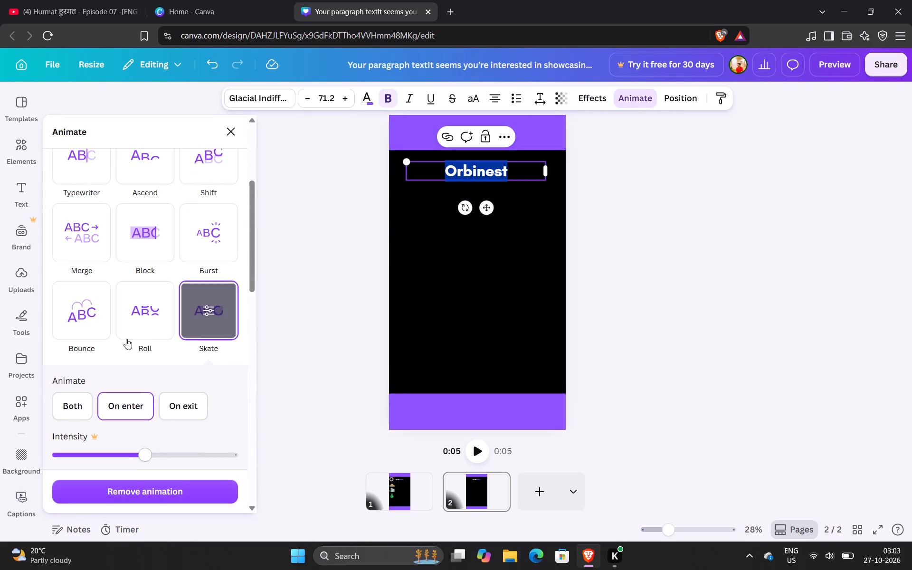
pyautogui.click(93, 332)
pyautogui.scroll(1, 94, 331)
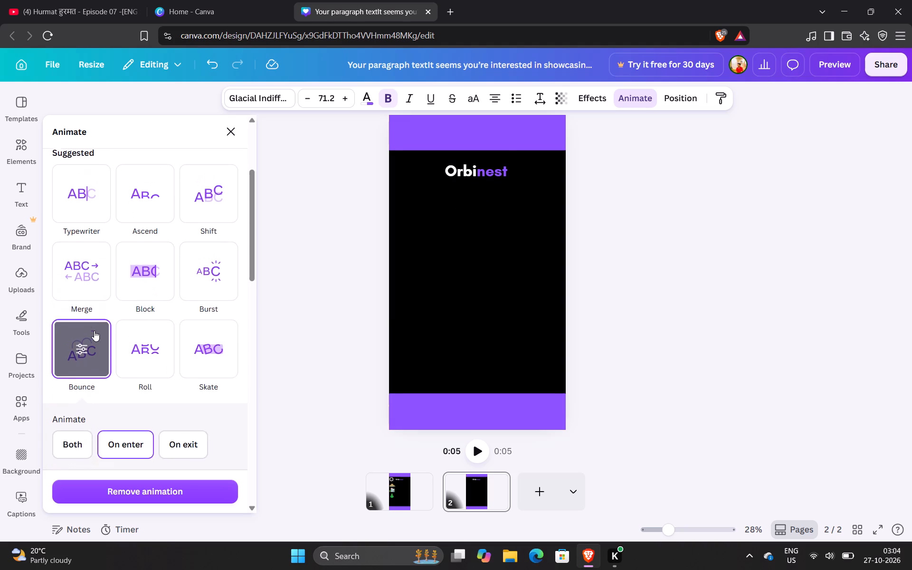
pyautogui.scroll(1, 94, 331)
pyautogui.click(73, 272)
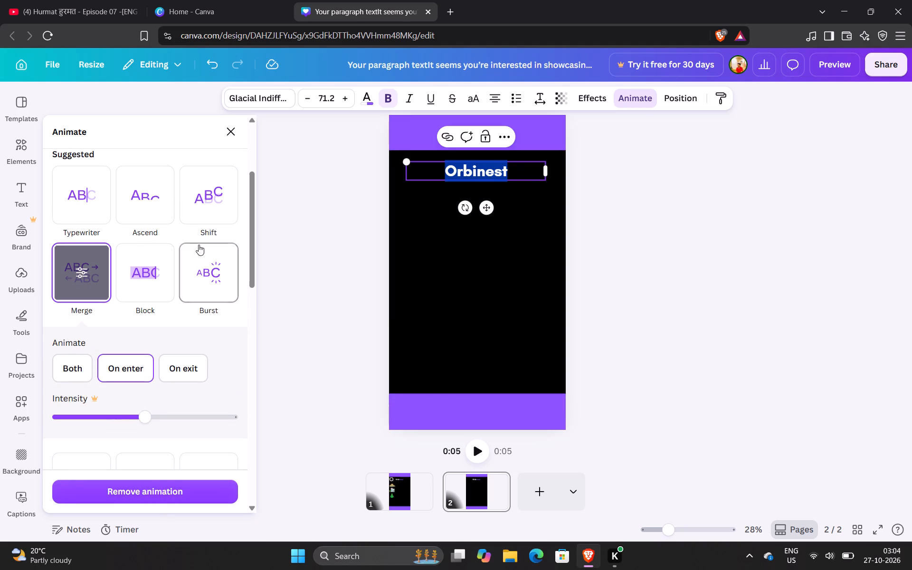
pyautogui.click(98, 211)
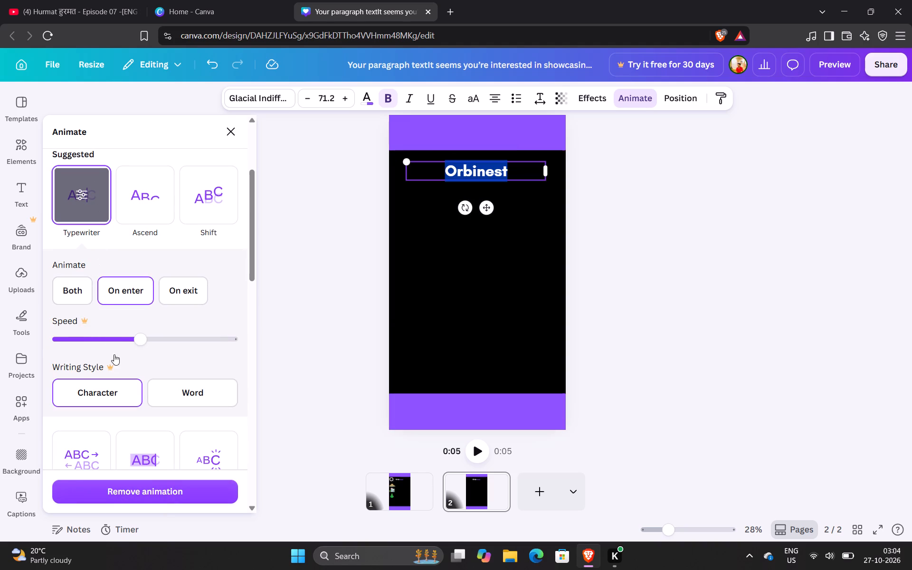
pyautogui.scroll(-1, 115, 364)
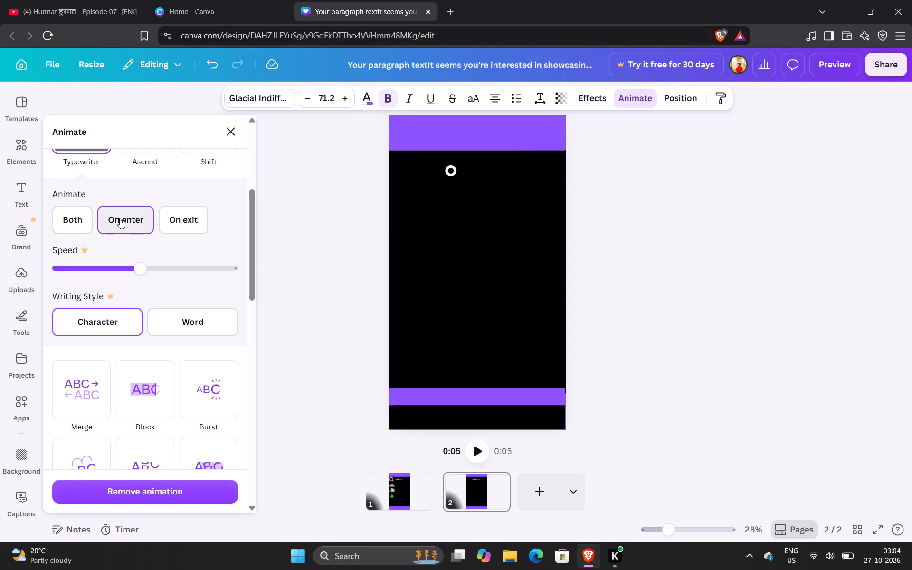
pyautogui.click(80, 392)
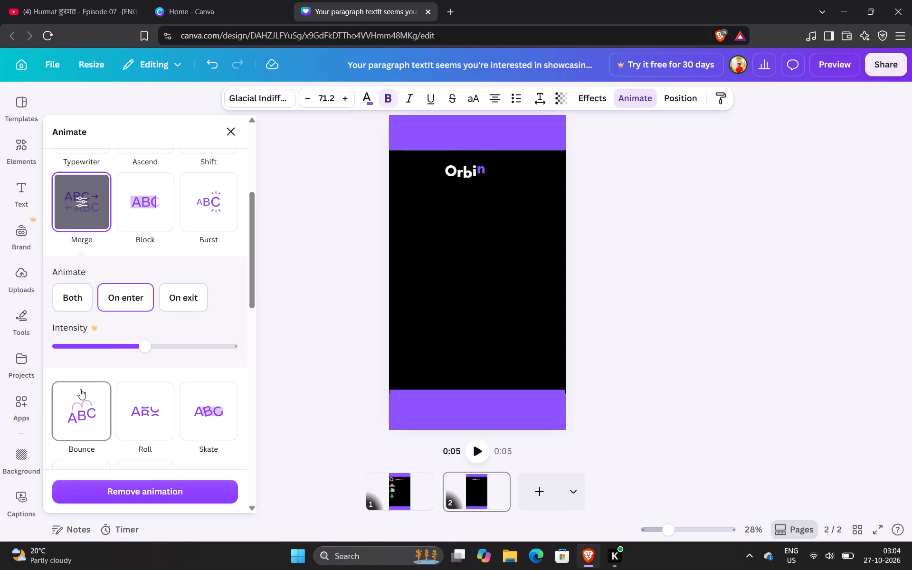
pyautogui.click(316, 359)
pyautogui.click(648, 262)
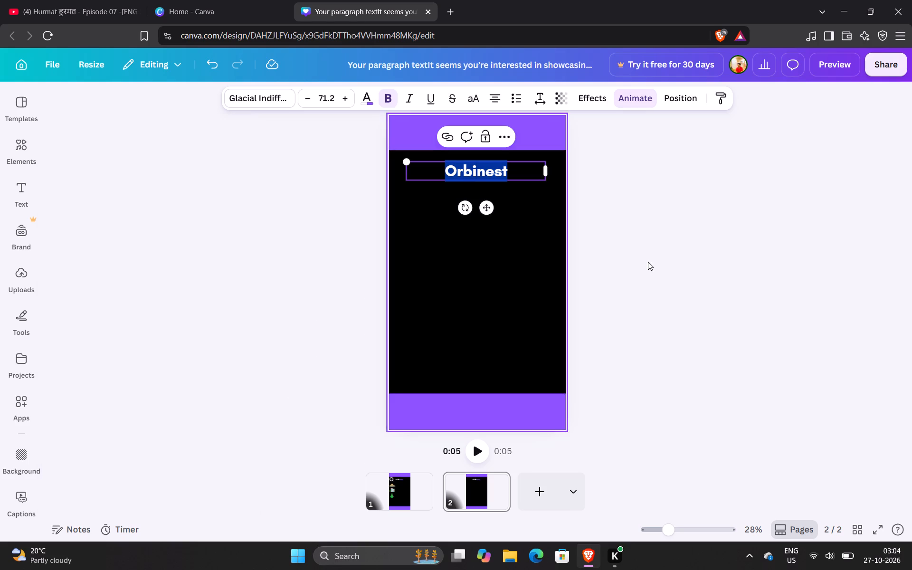
# Copy the white O logo from page 1 onto page 2, beside the Orbinest title.
pyautogui.click(407, 506)
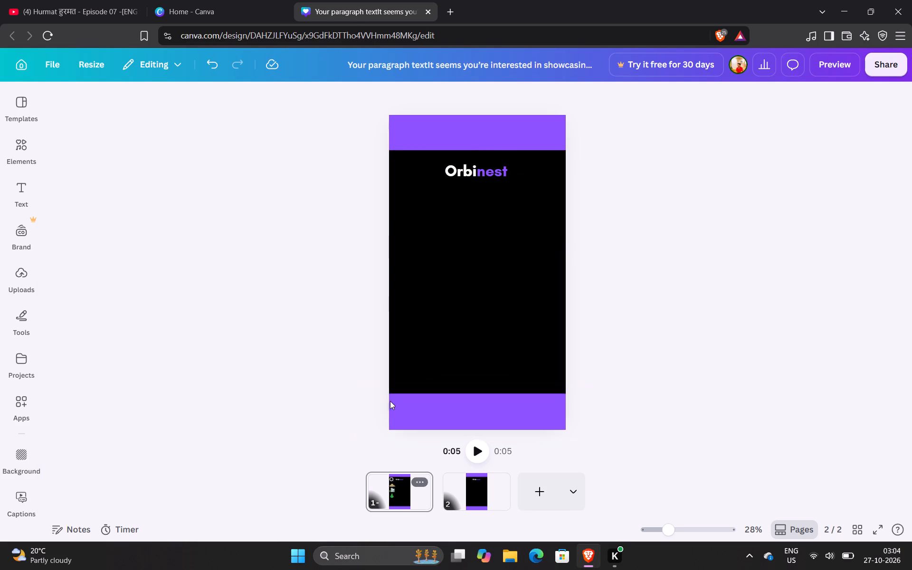
pyautogui.rightClick(398, 177)
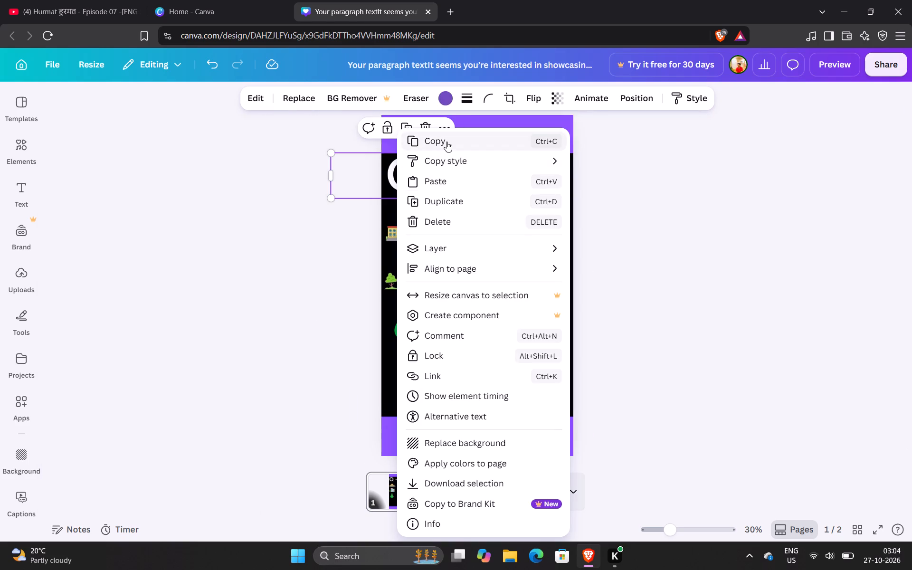
pyautogui.click(446, 142)
pyautogui.click(483, 502)
pyautogui.rightClick(413, 199)
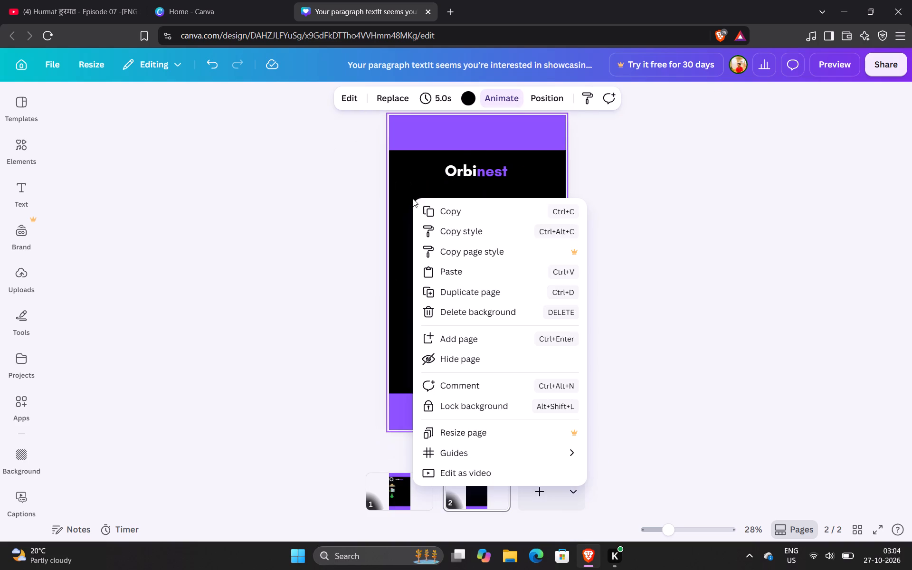
pyautogui.click(468, 270)
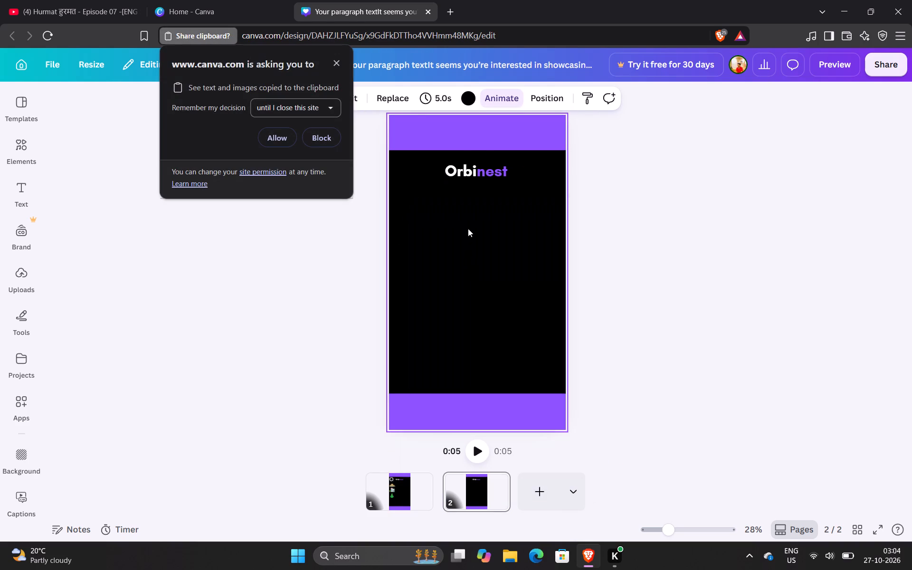
pyautogui.click(336, 65)
pyautogui.click(485, 331)
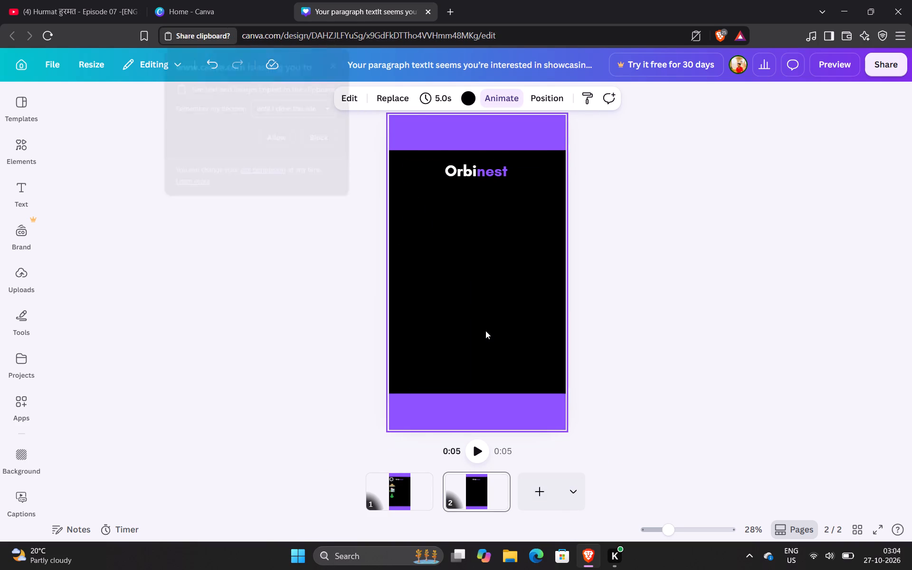
pyautogui.hotkey('ctrl', 'v')
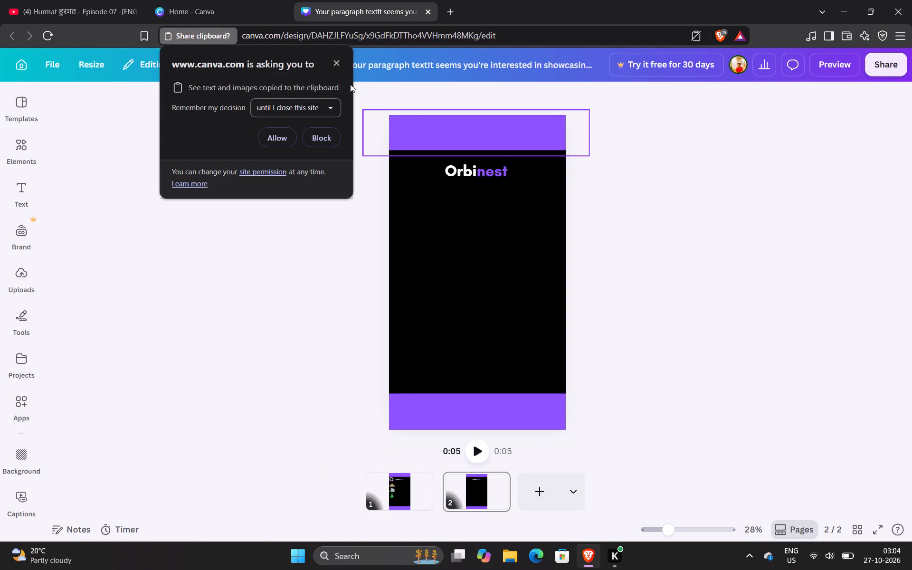
pyautogui.click(341, 63)
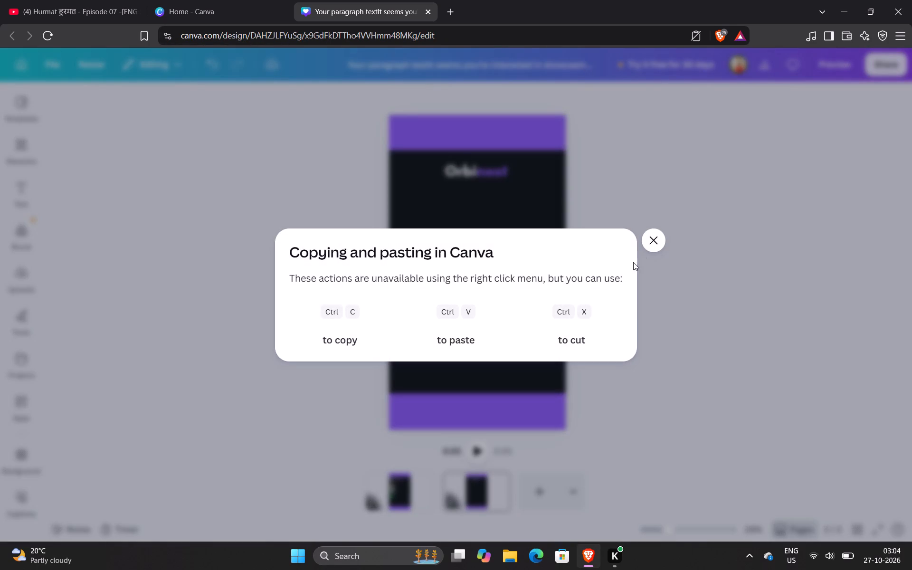
pyautogui.click(643, 247)
pyautogui.hotkey('ctrl', 'v')
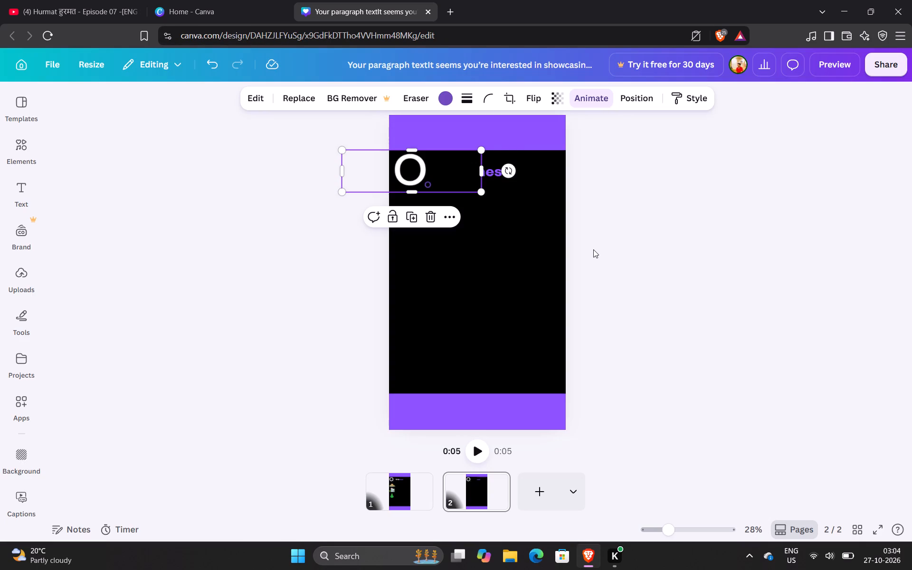
# Crop the pasted O logo's frame on both sides to about 256 by 256 so the title is uncovered.
pyautogui.moveTo(480, 171); pyautogui.dragTo(429, 170)
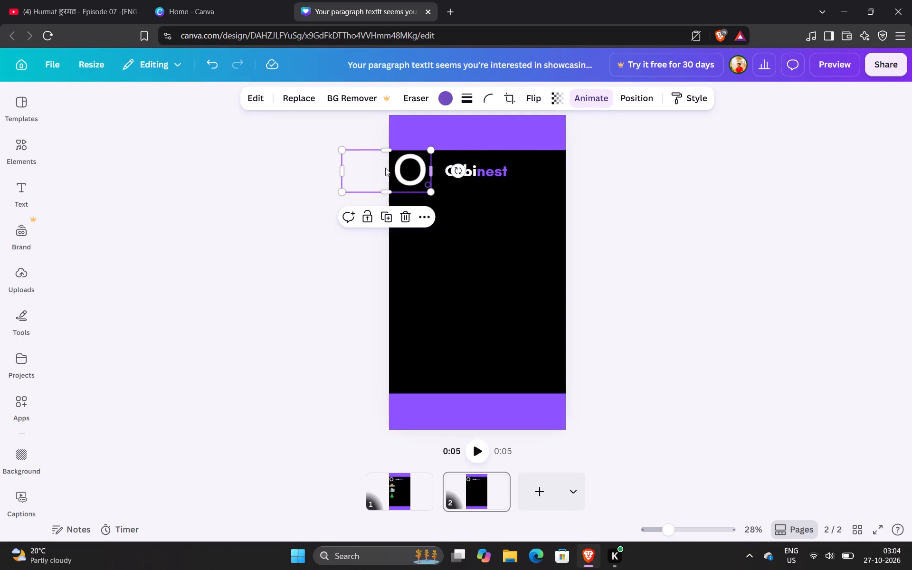
pyautogui.moveTo(343, 167); pyautogui.dragTo(391, 173)
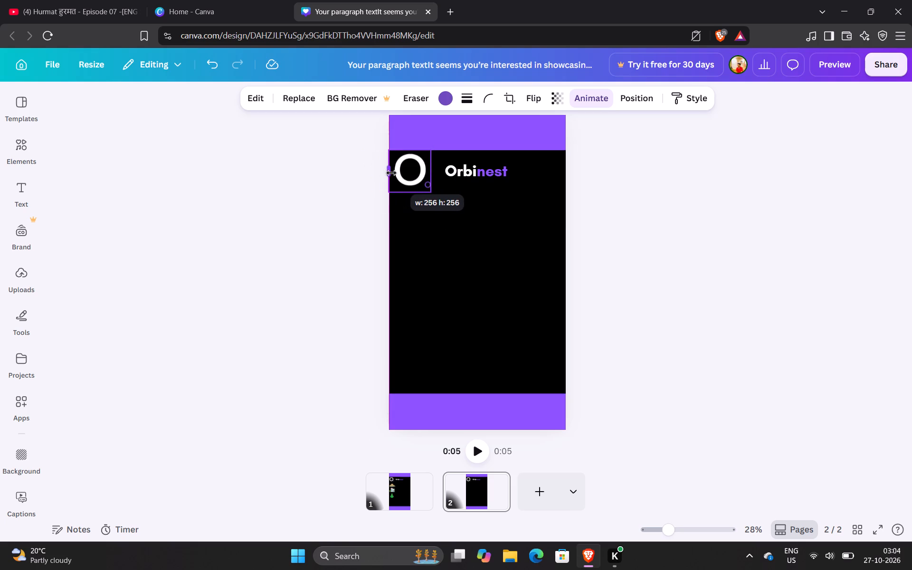
pyautogui.moveTo(391, 173); pyautogui.dragTo(392, 173)
pyautogui.click(577, 266)
# Play back page 2 to check the logo and title animations.
pyautogui.click(485, 459)
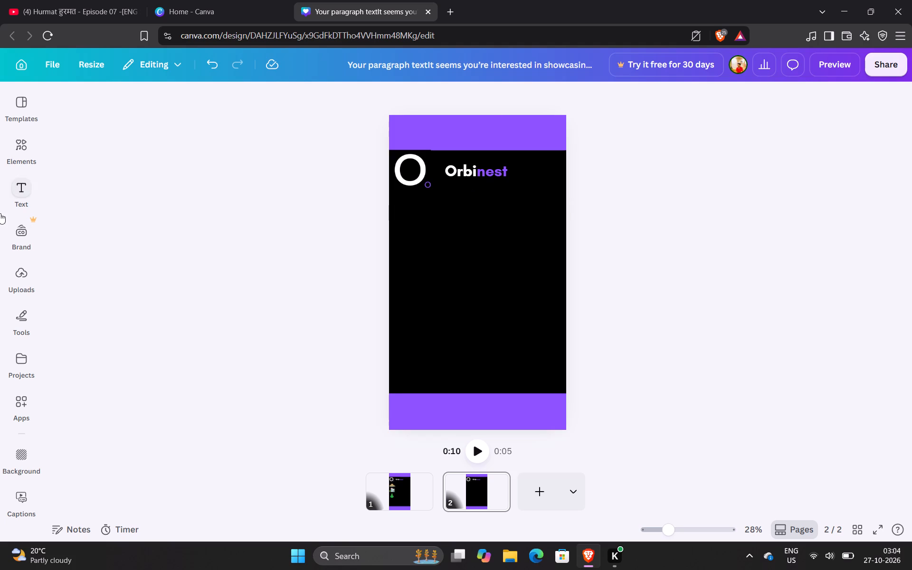
# Add a text box below the title on page 2 reading "Your Problem".
pyautogui.click(13, 201)
pyautogui.click(133, 152)
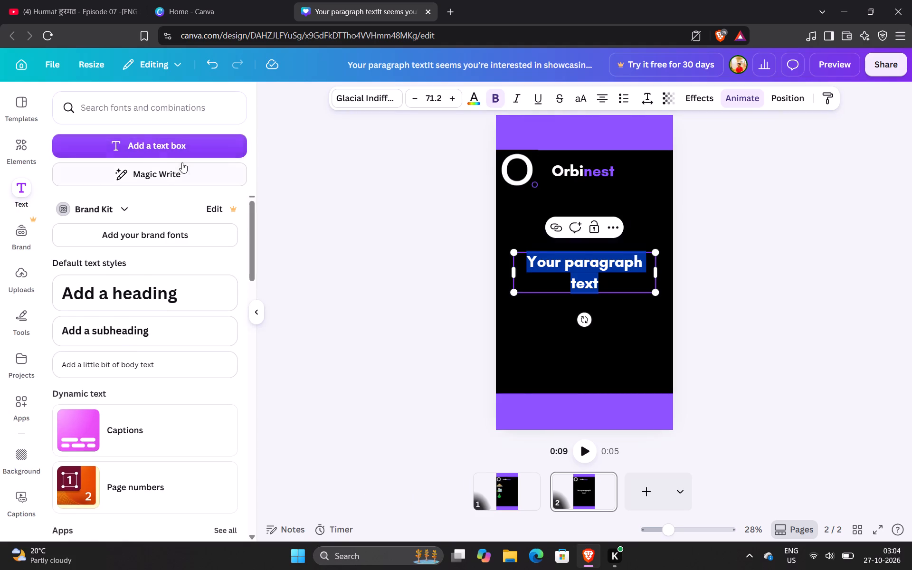
pyautogui.press('BackSpace')
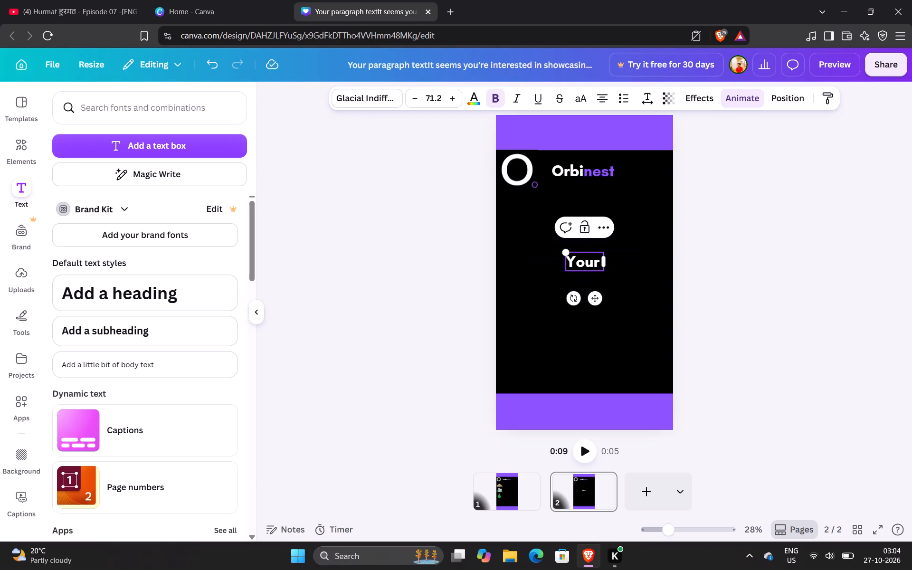
pyautogui.write('roblem')
pyautogui.press('space')
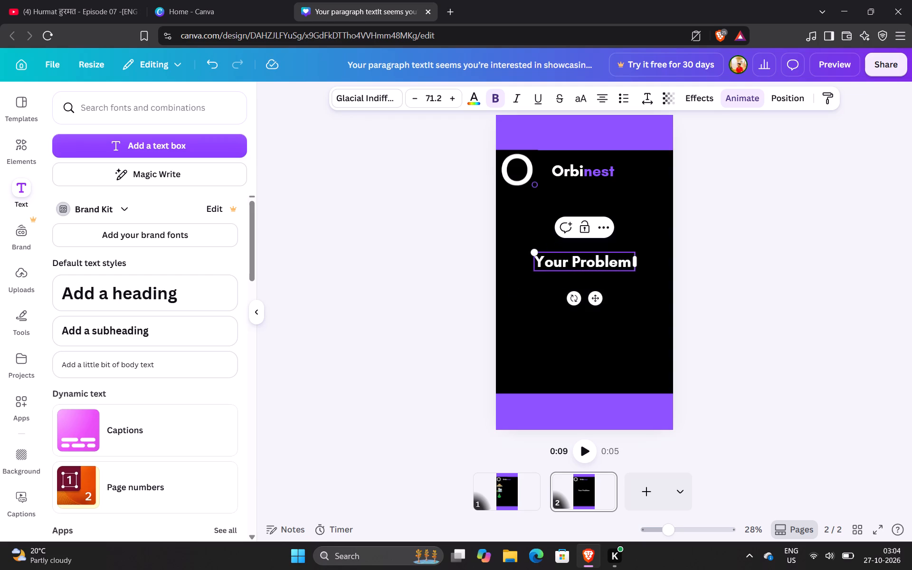
# Reword the new text box on page 2 as "You Have a Problem ?", with a space before the question mark.
pyautogui.press('BackSpace')
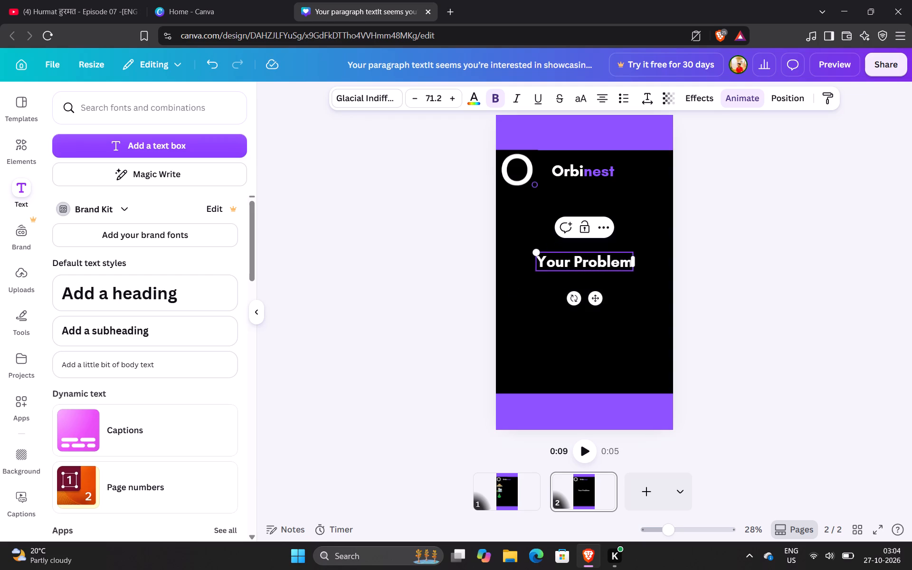
pyautogui.press('BackSpace')
pyautogui.press('BackSpace')
pyautogui.press('BackSpace')
pyautogui.press('BackSpace')
pyautogui.press('BackSpace')
pyautogui.press('BackSpace')
pyautogui.press('BackSpace')
pyautogui.press('BackSpace')
pyautogui.press('BackSpace')
pyautogui.press('space')
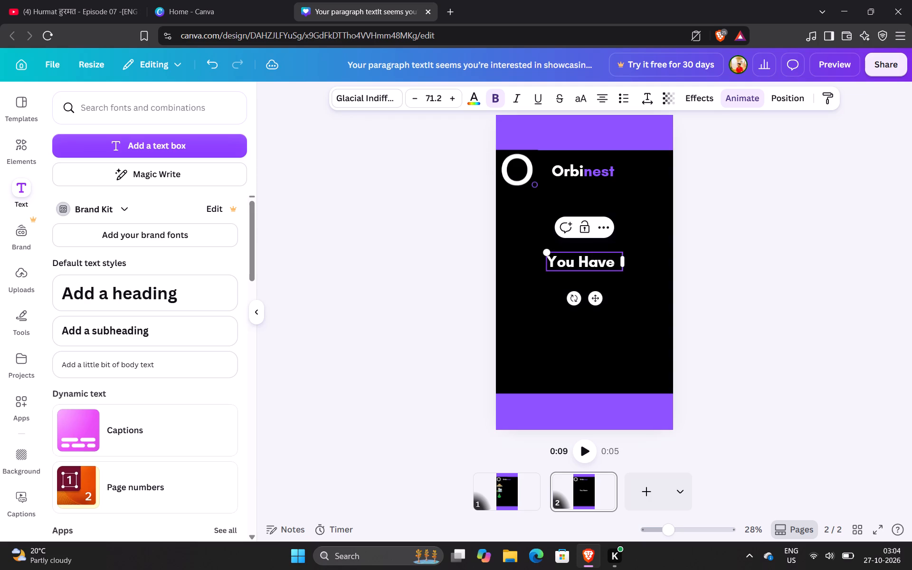
pyautogui.press('BackSpace')
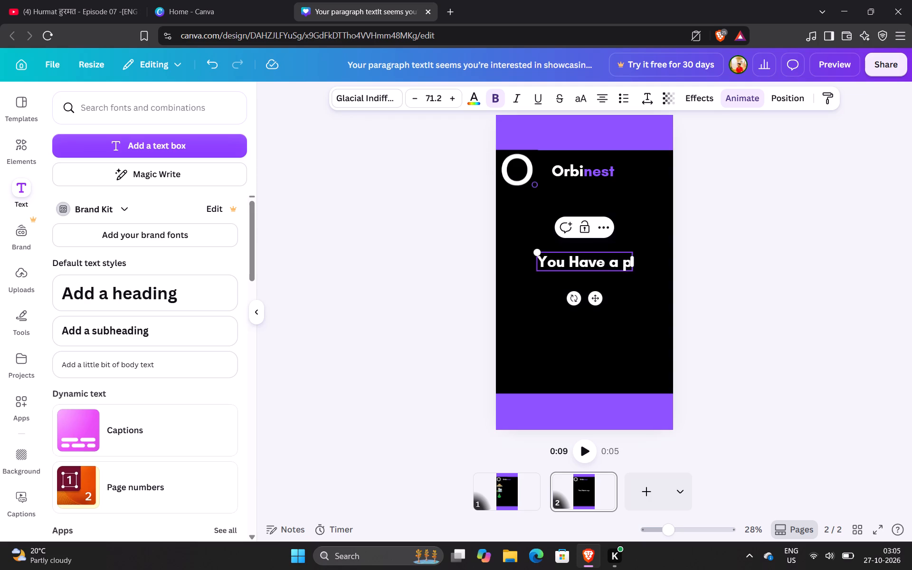
pyautogui.write('ROB')
pyautogui.press('BackSpace')
pyautogui.write('robel')
pyautogui.press('BackSpace')
pyautogui.press('BackSpace')
pyautogui.press('BackSpace')
pyautogui.press('BackSpace')
pyautogui.press('BackSpace')
pyautogui.press('BackSpace')
pyautogui.write('roblem')
pyautogui.hotkey('shift', '?')
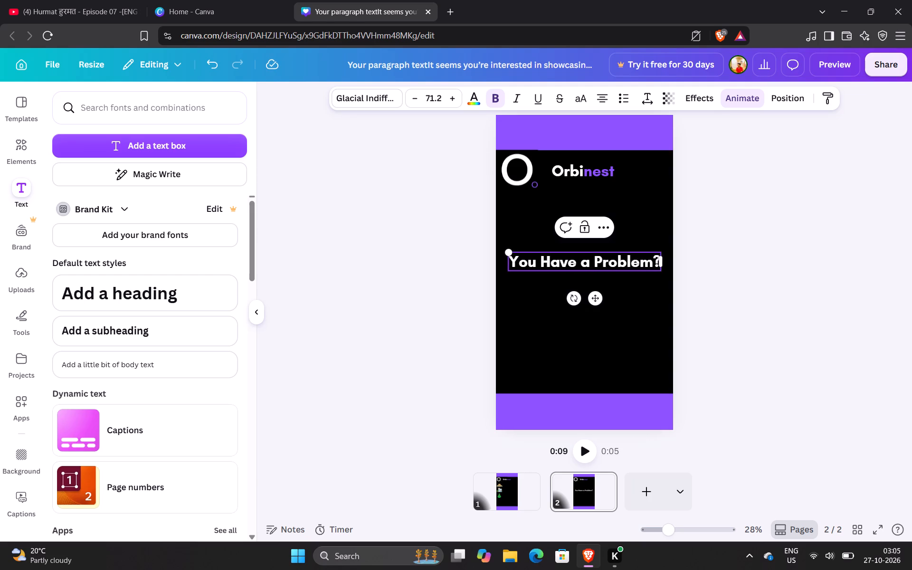
pyautogui.press('Left')
pyautogui.press('space')
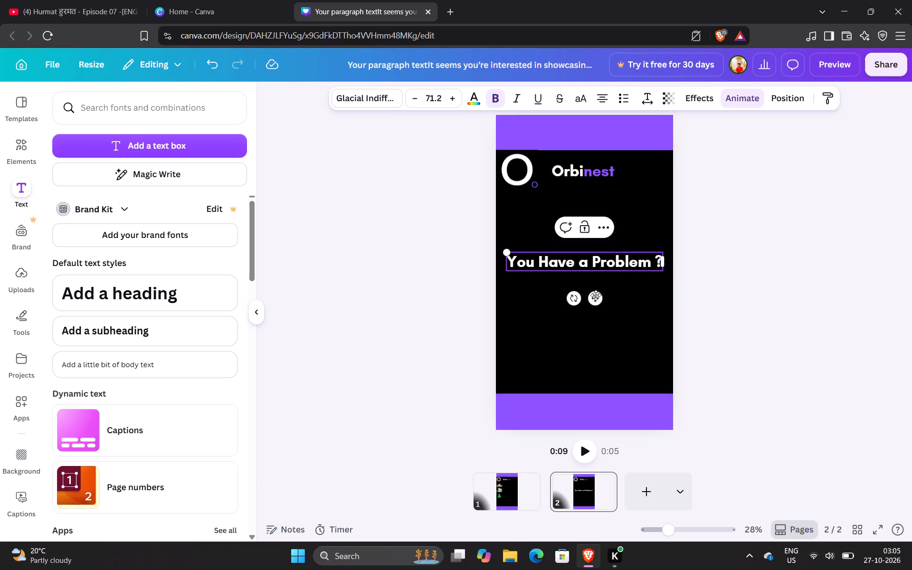
pyautogui.click(711, 411)
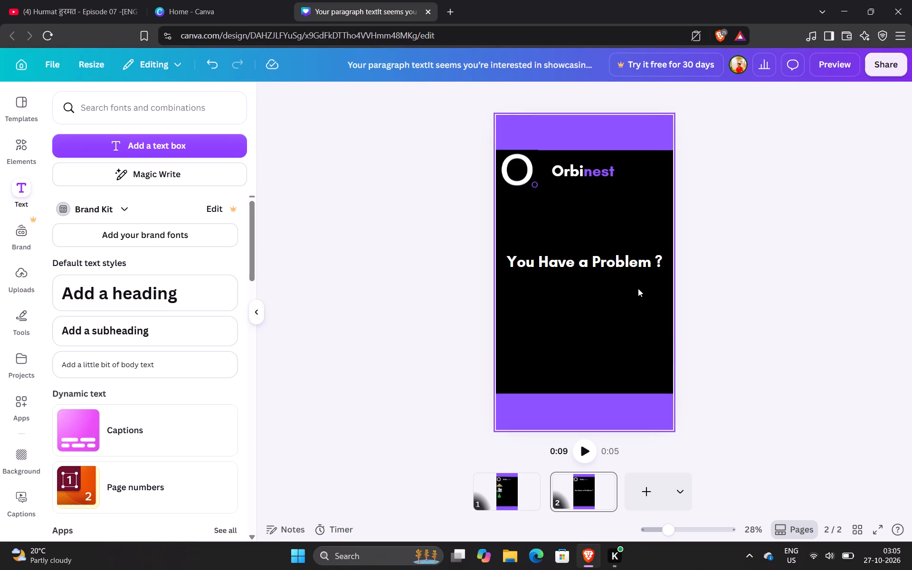
pyautogui.click(628, 265)
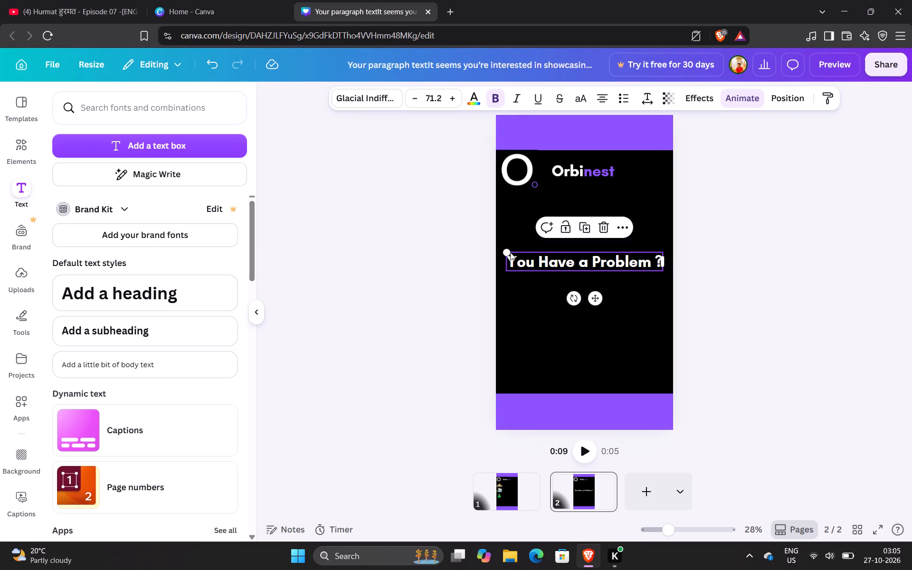
pyautogui.tripleClick(527, 265)
pyautogui.click(744, 363)
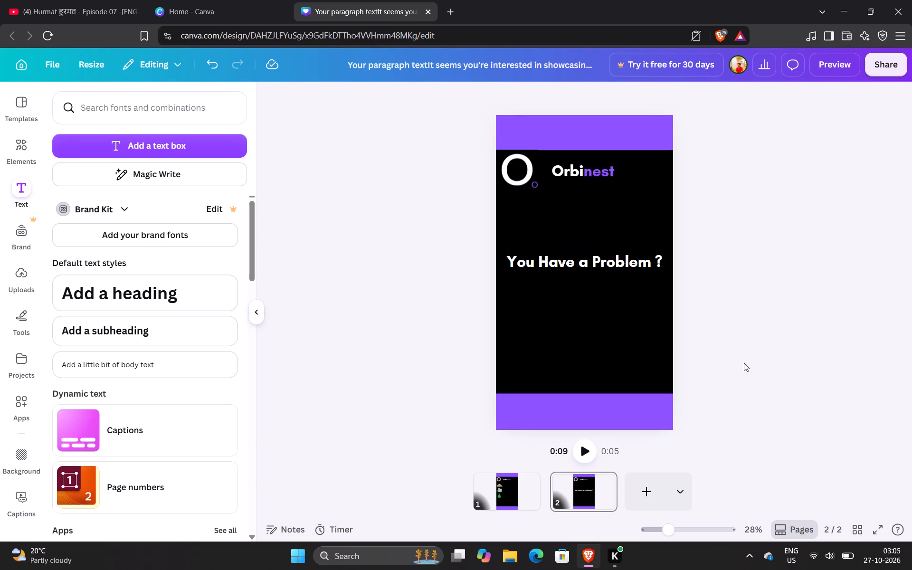
# Play back pages 1 and 2 to check the animations with the new "You Have a Problem ?" text.
pyautogui.click(589, 459)
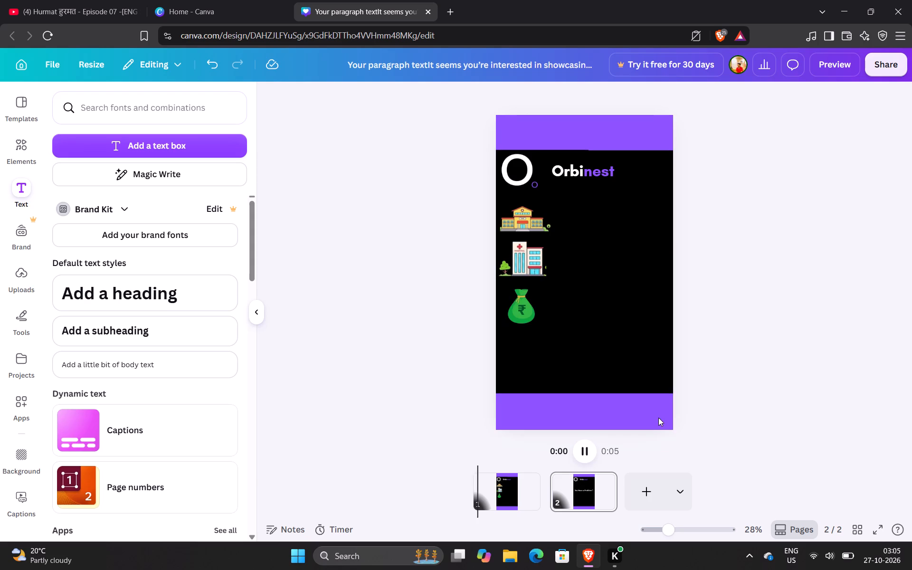
pyautogui.click(583, 490)
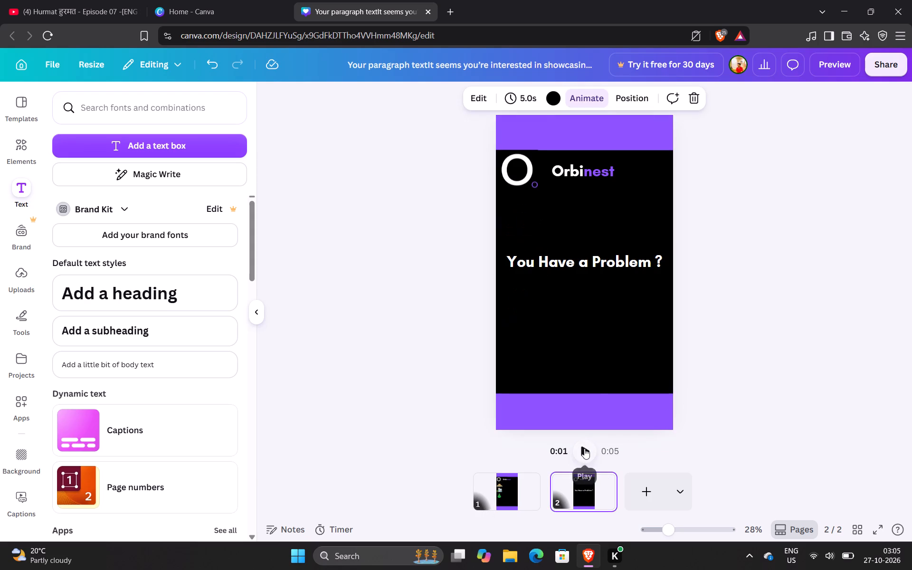
pyautogui.click(584, 448)
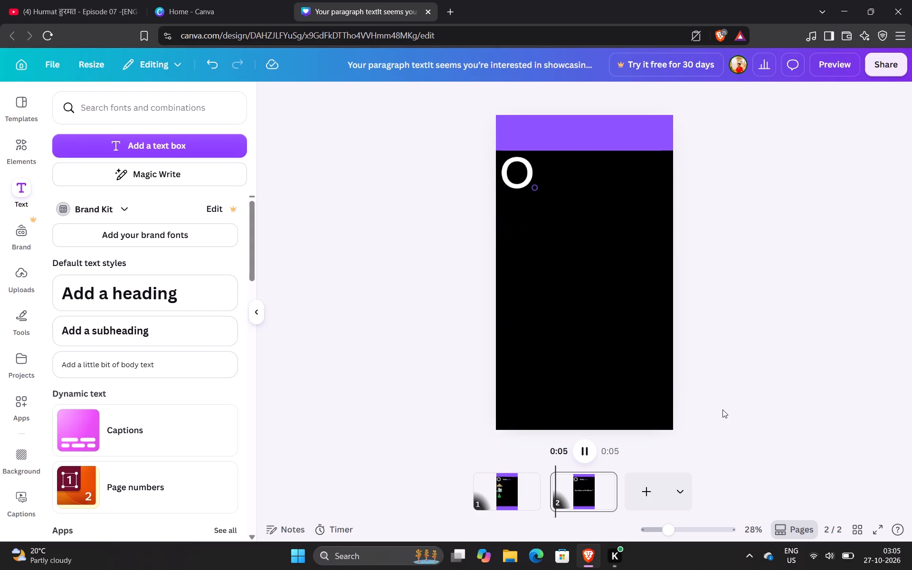
pyautogui.click(508, 490)
pyautogui.click(522, 481)
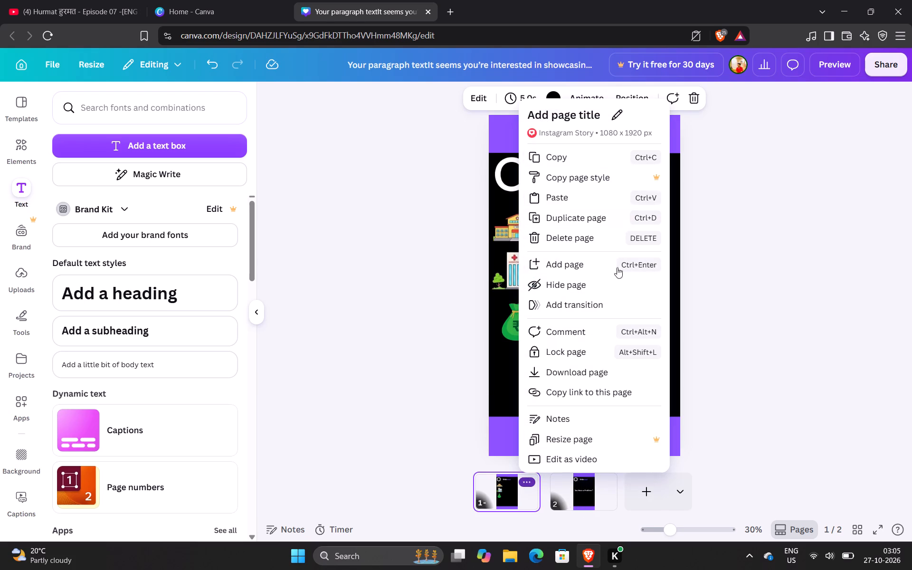
# Play back page 2 to check how the "You Have a Problem ?" text animates.
pyautogui.click(684, 388)
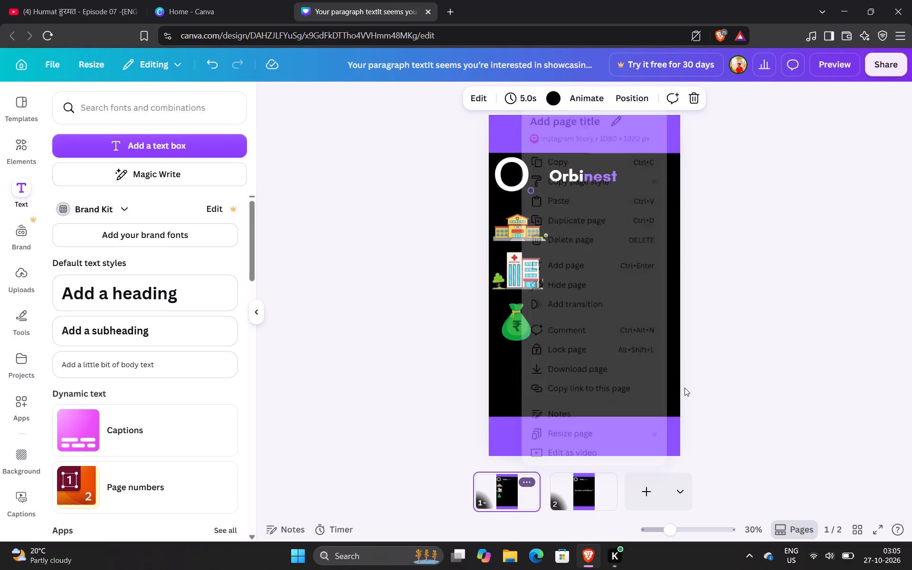
pyautogui.click(586, 486)
pyautogui.click(585, 456)
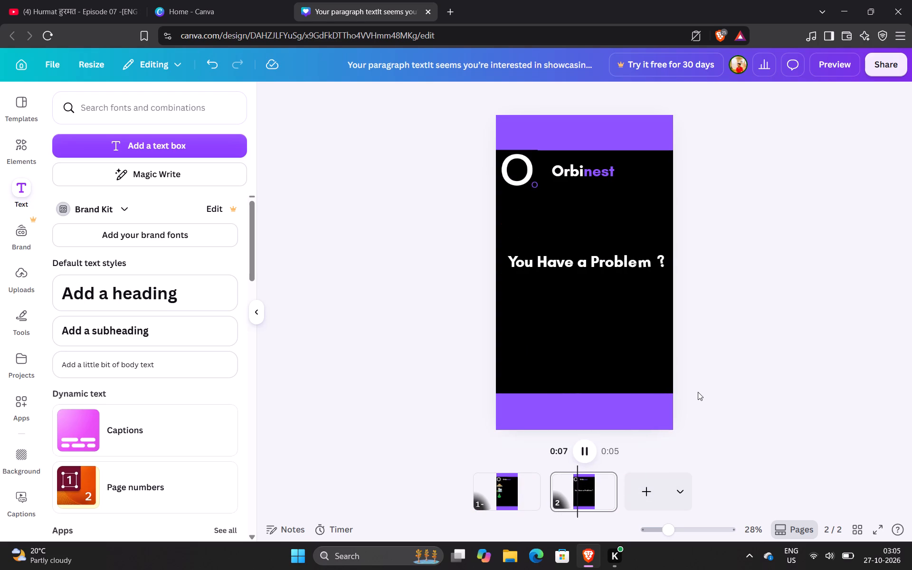
# Preview alternative text animations, such as Clarify and Roll, for the "You Have a Problem ?" text on page 2.
pyautogui.doubleClick(598, 267)
pyautogui.tripleClick(602, 264)
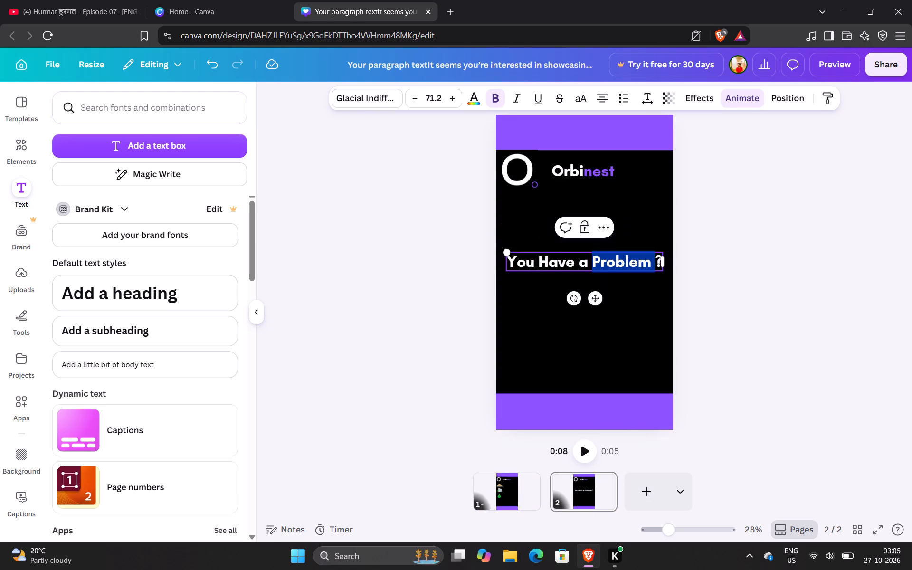
pyautogui.click(729, 93)
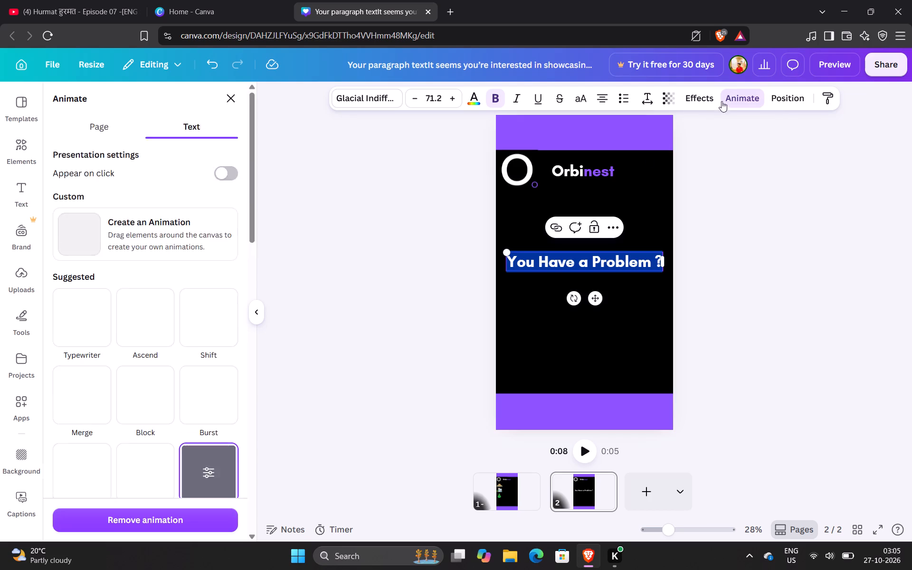
pyautogui.scroll(-2, 171, 383)
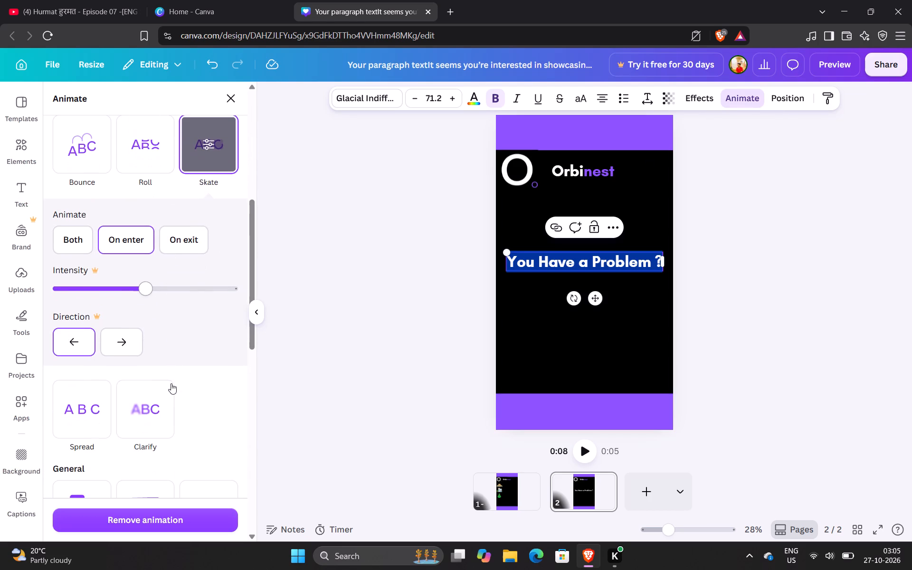
pyautogui.scroll(-1, 171, 383)
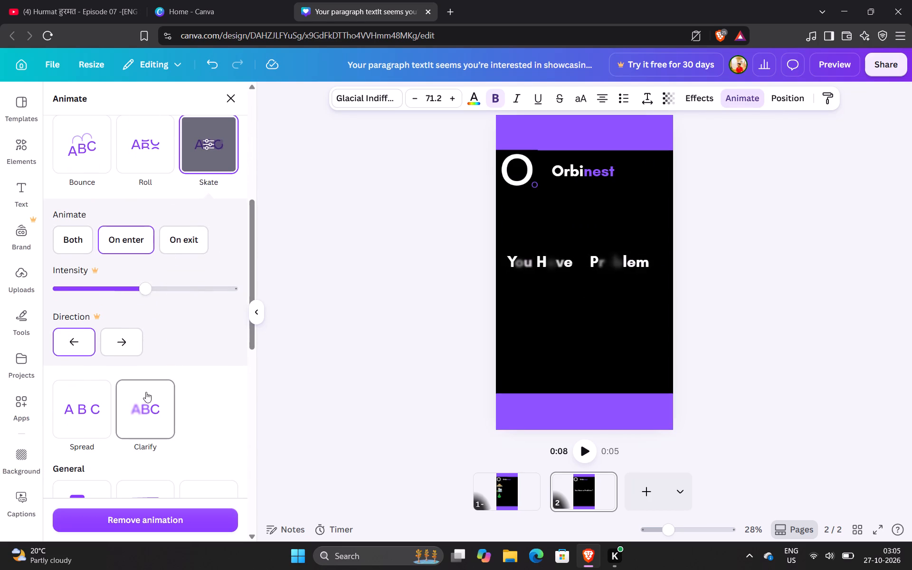
pyautogui.scroll(1, 153, 376)
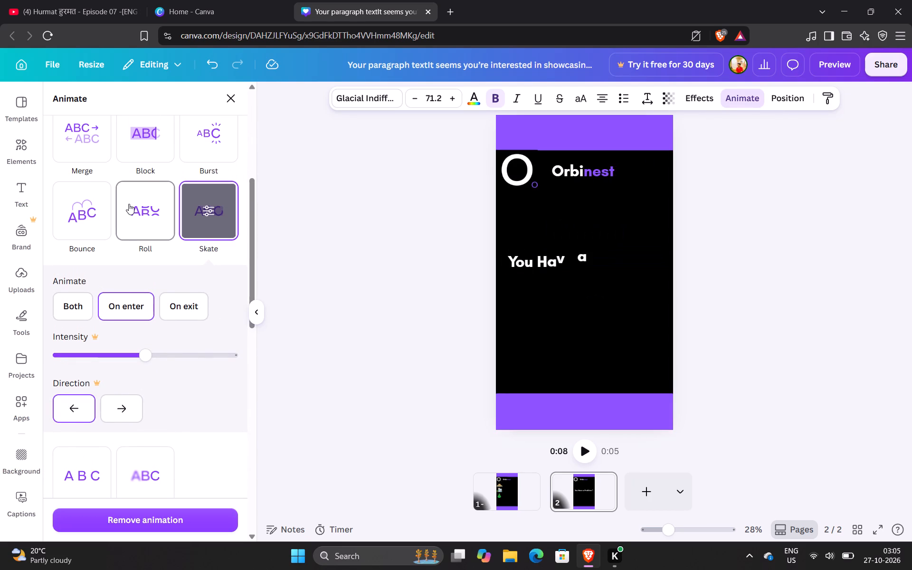
pyautogui.scroll(2, 129, 204)
pyautogui.scroll(3, 80, 209)
pyautogui.scroll(-2, 80, 209)
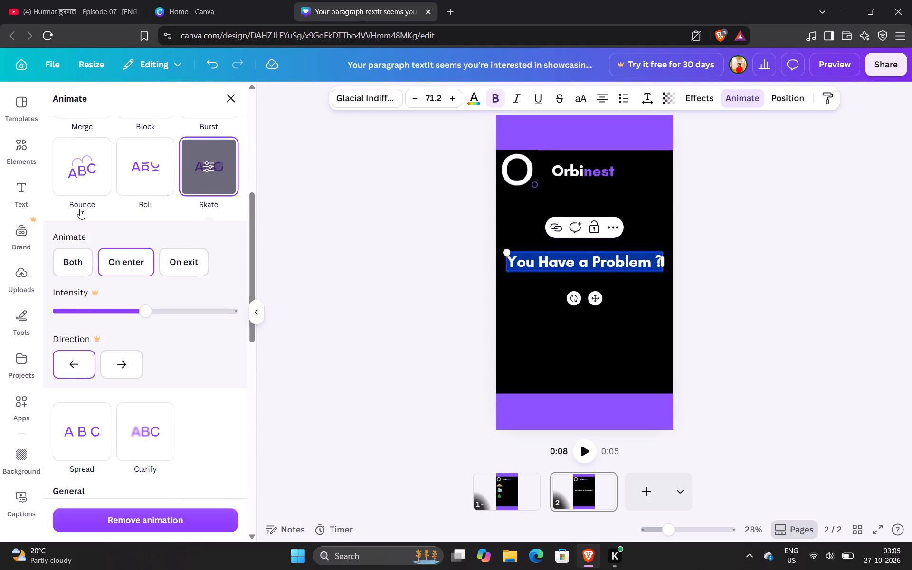
pyautogui.scroll(-1, 80, 209)
pyautogui.scroll(1, 107, 368)
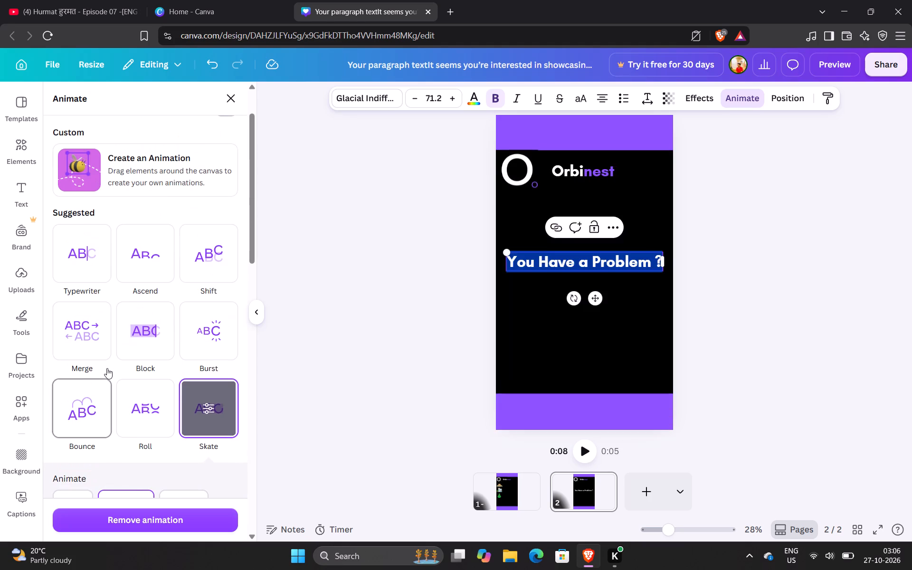
pyautogui.scroll(1, 107, 368)
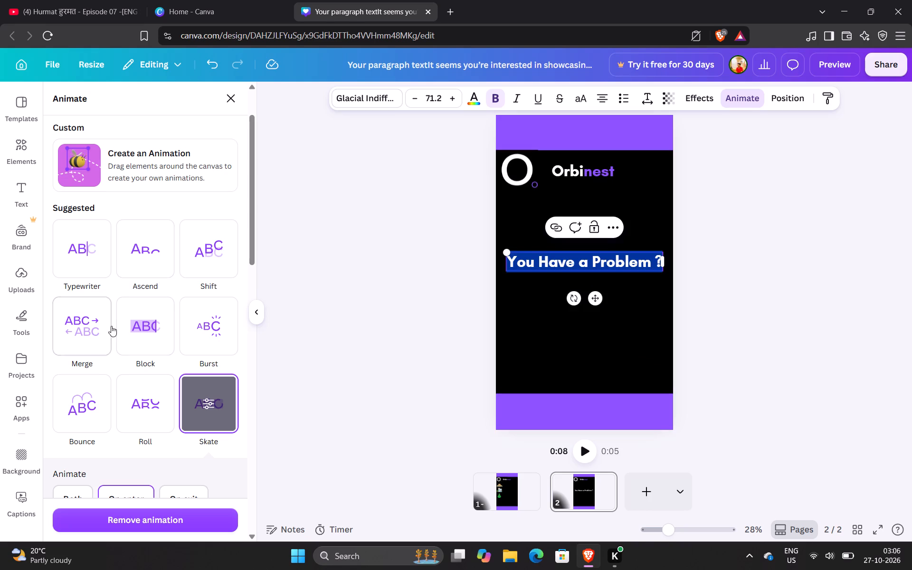
# Give the "You Have a Problem ?" text the Ascend animation on enter.
pyautogui.click(158, 249)
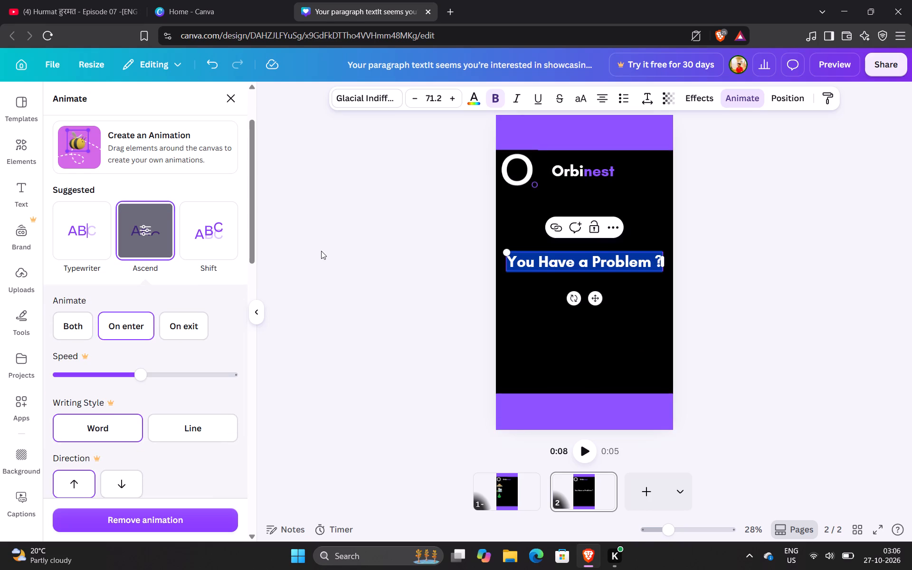
pyautogui.click(752, 324)
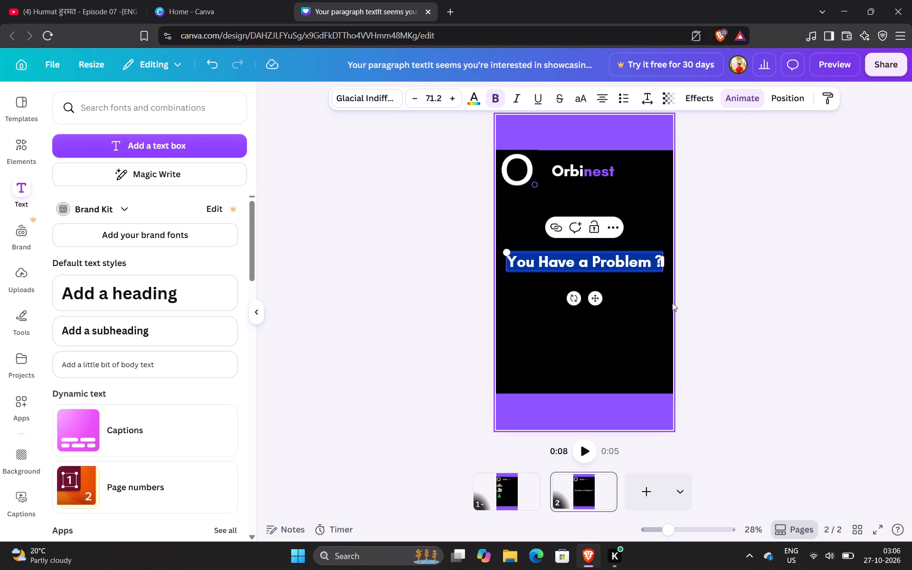
pyautogui.click(707, 332)
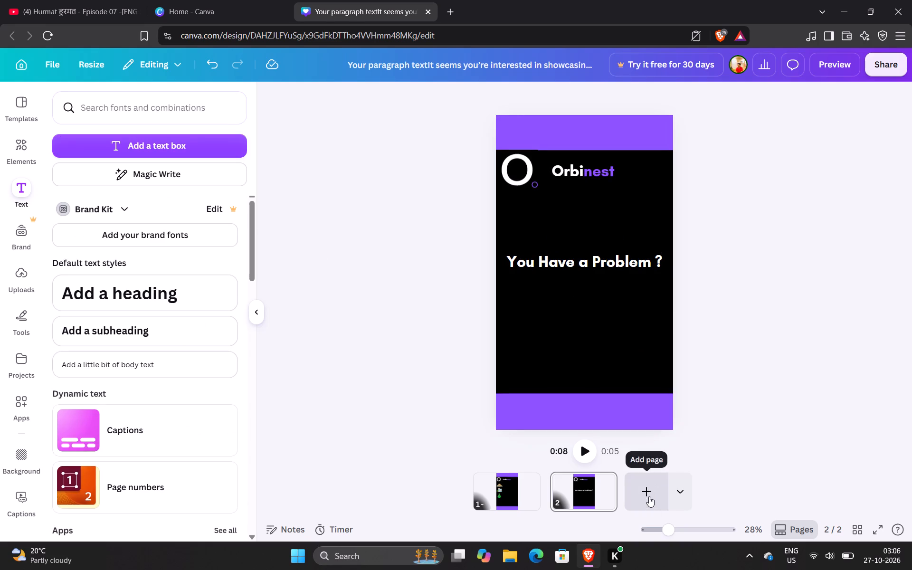
# Recolor the word "Problem" in the page 2 text with the design's purple.
pyautogui.doubleClick(629, 261)
pyautogui.doubleClick(629, 261)
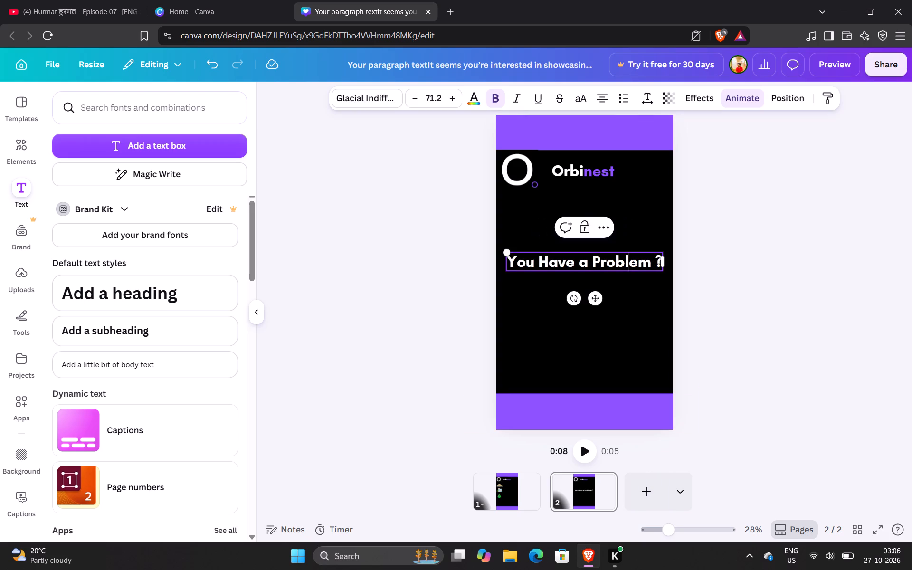
pyautogui.click(482, 98)
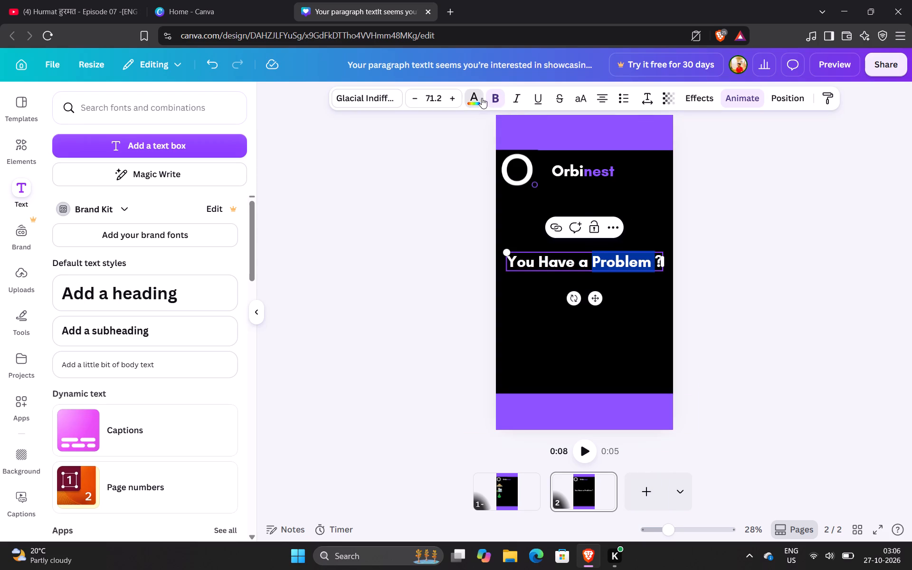
pyautogui.click(118, 187)
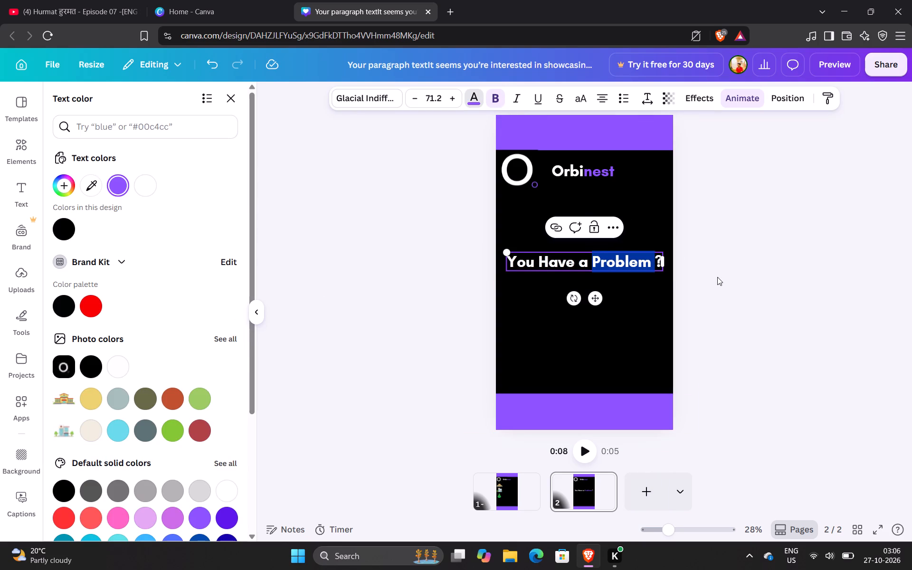
pyautogui.click(717, 278)
pyautogui.click(688, 270)
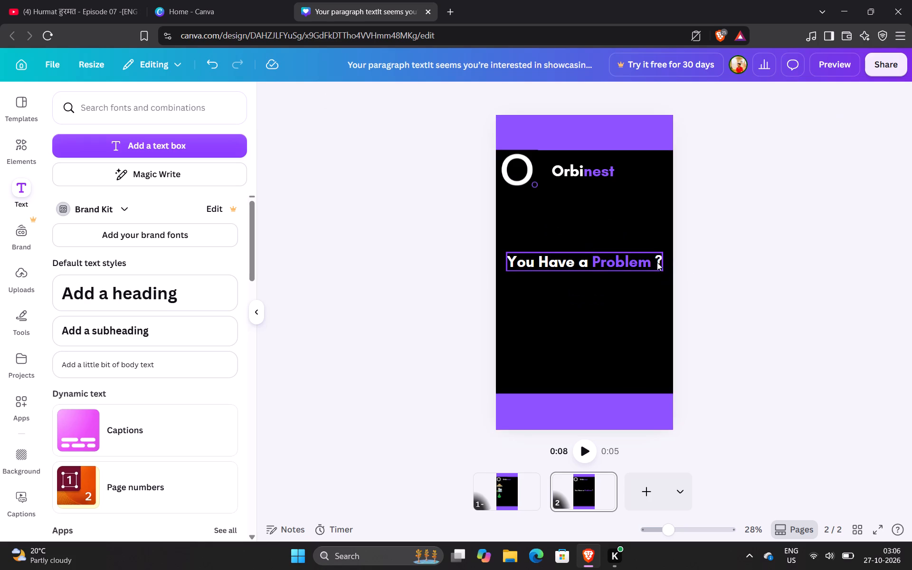
pyautogui.click(656, 262)
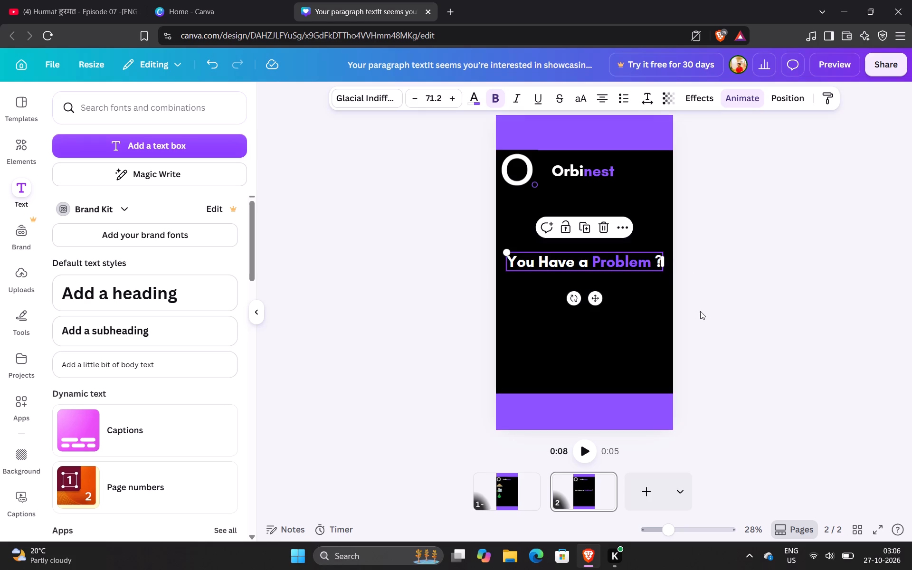
pyautogui.click(705, 315)
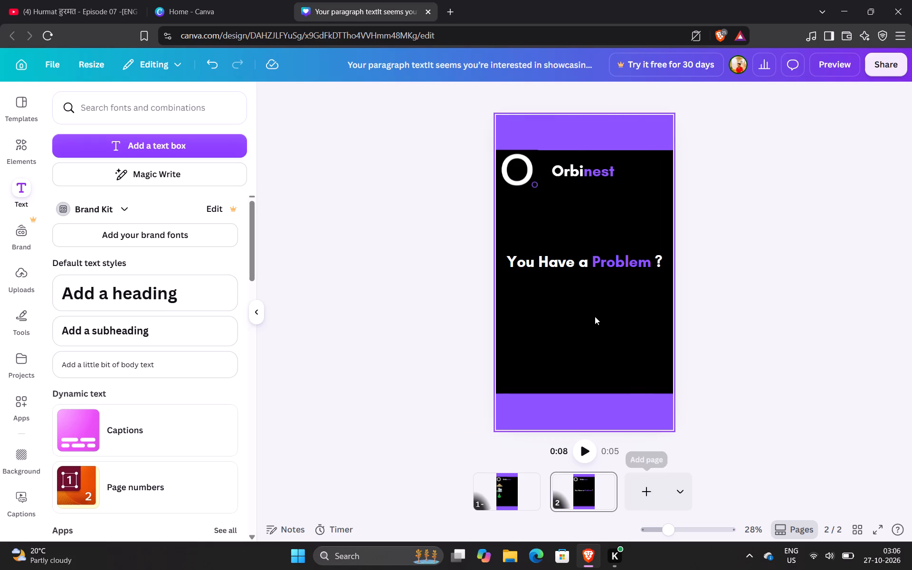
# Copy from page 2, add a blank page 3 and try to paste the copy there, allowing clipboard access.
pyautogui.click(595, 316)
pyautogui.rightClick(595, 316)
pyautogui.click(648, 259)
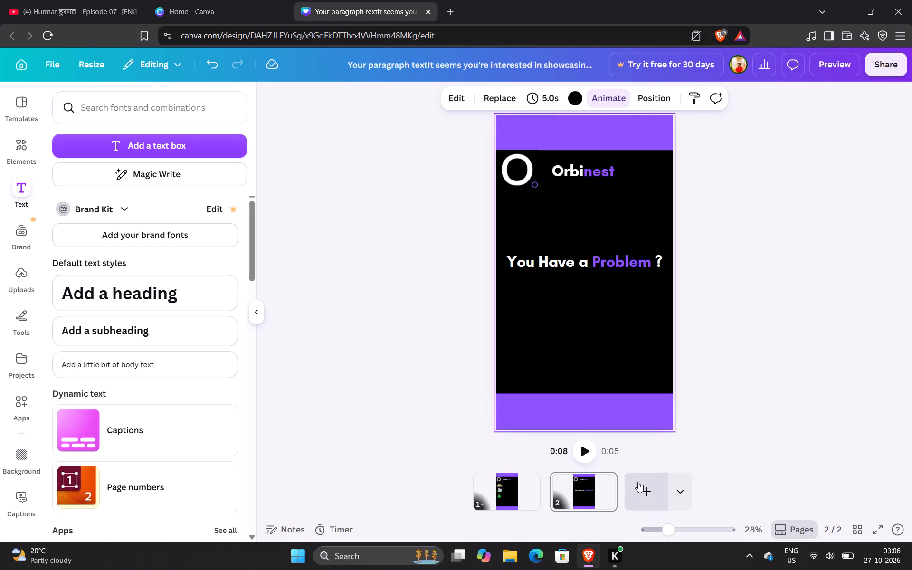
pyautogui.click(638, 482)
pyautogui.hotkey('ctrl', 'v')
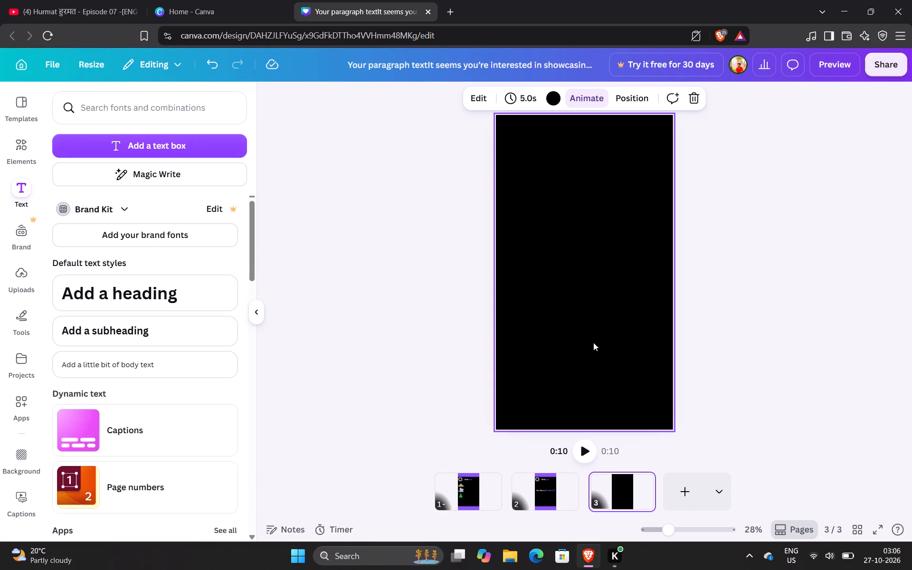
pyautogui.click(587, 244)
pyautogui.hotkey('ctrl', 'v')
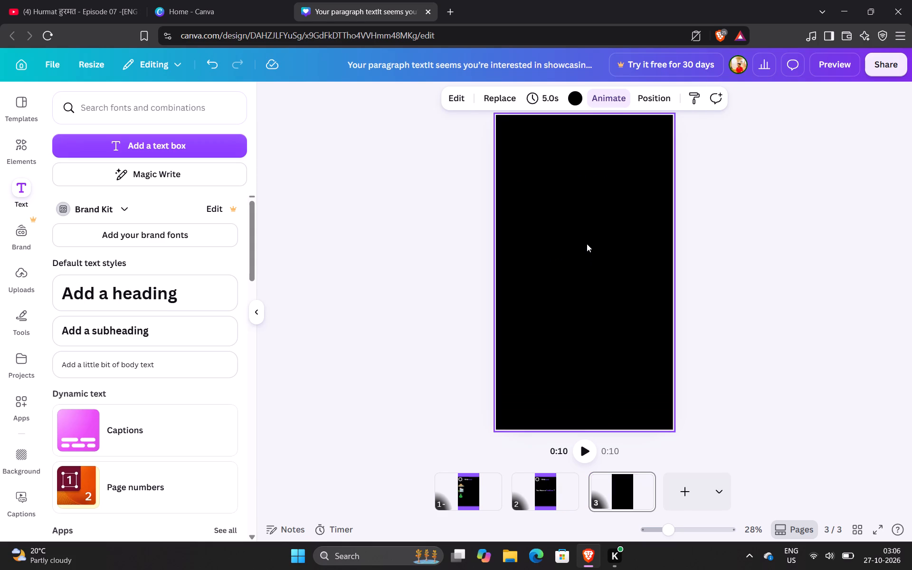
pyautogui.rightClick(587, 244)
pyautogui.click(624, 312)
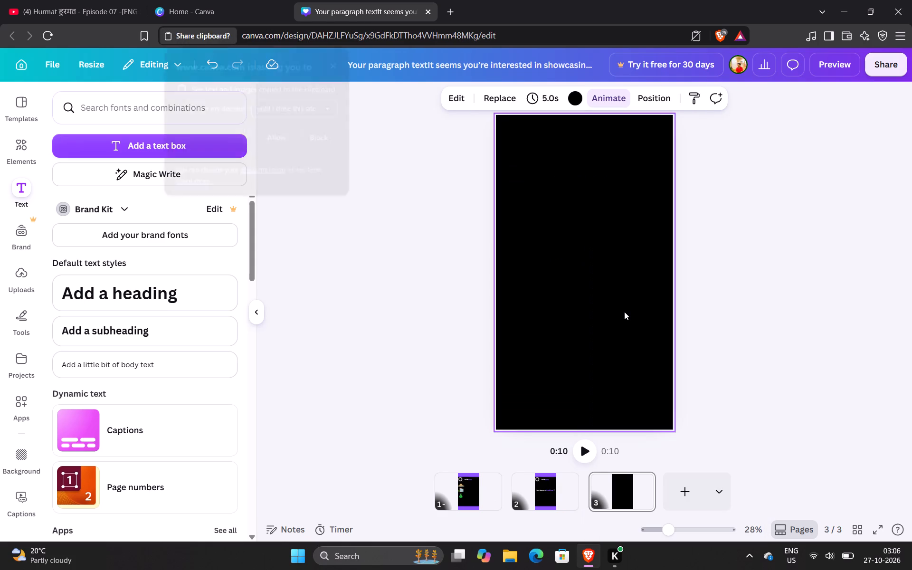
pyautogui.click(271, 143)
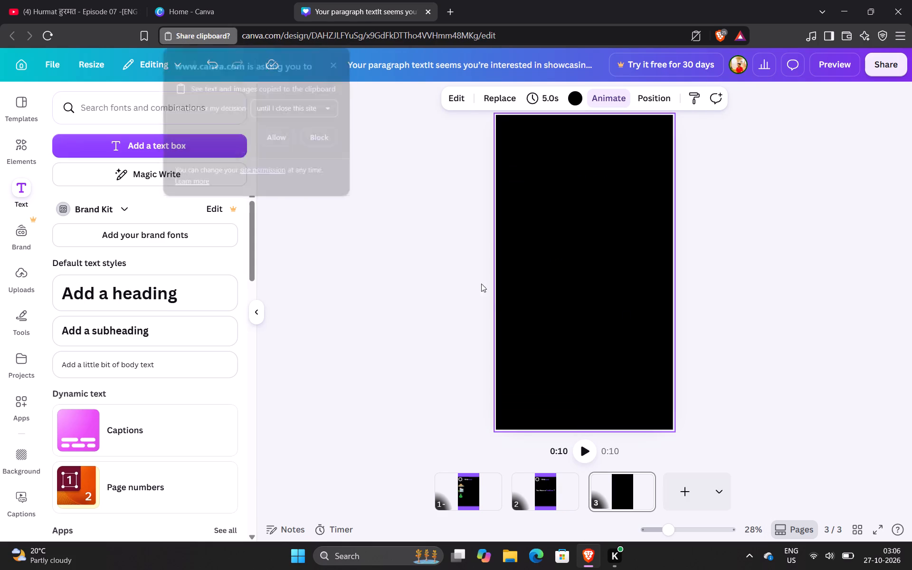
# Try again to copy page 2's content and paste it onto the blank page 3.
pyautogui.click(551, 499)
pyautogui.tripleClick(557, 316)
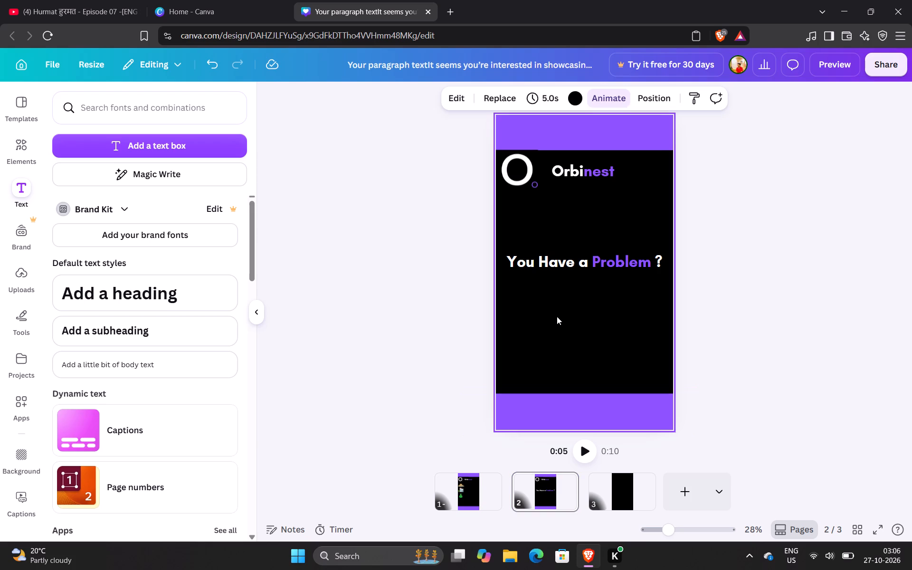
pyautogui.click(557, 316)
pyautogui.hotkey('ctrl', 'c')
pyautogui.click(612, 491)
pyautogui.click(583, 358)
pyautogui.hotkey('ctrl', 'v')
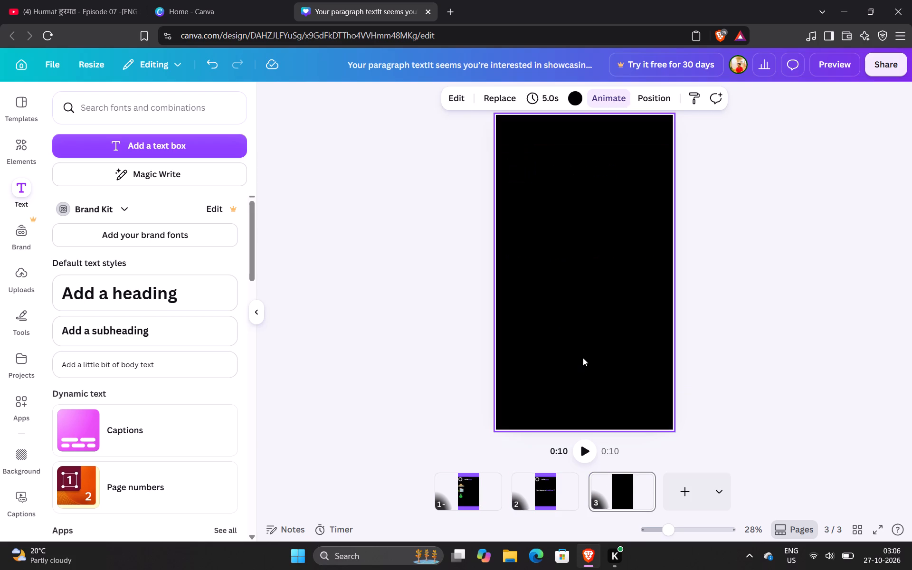
# Duplicate page 2, placing the copy directly after it.
pyautogui.click(557, 482)
pyautogui.rightClick(572, 234)
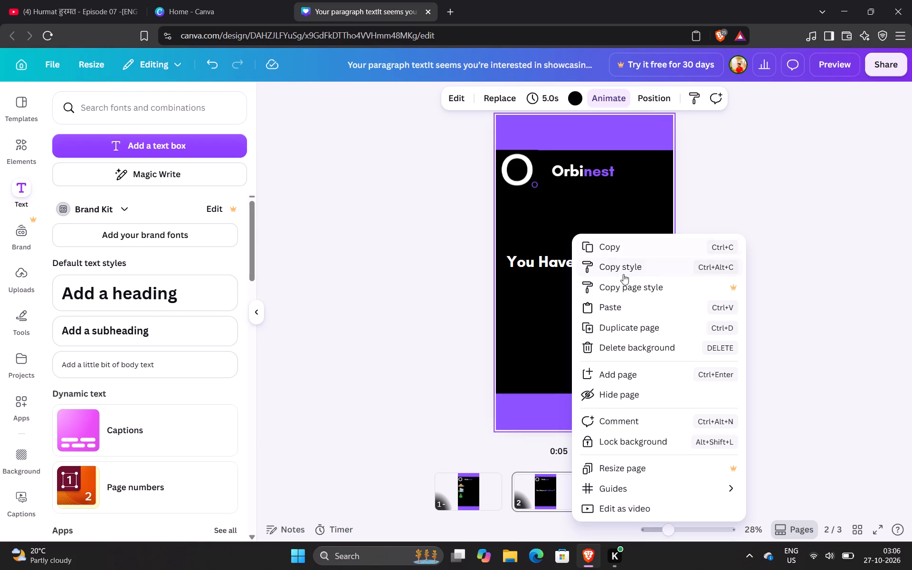
pyautogui.click(634, 326)
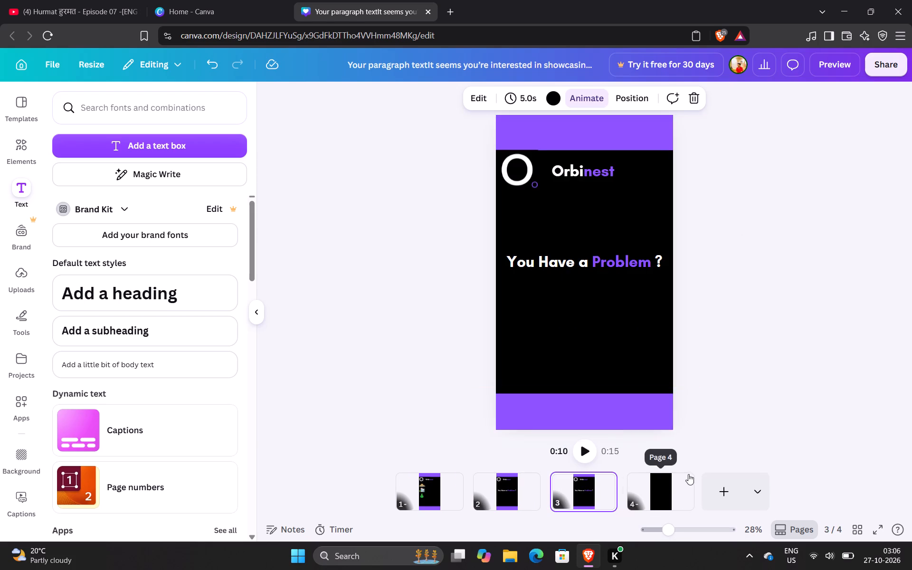
# Delete the blank page 4 at the end of the design.
pyautogui.rightClick(684, 479)
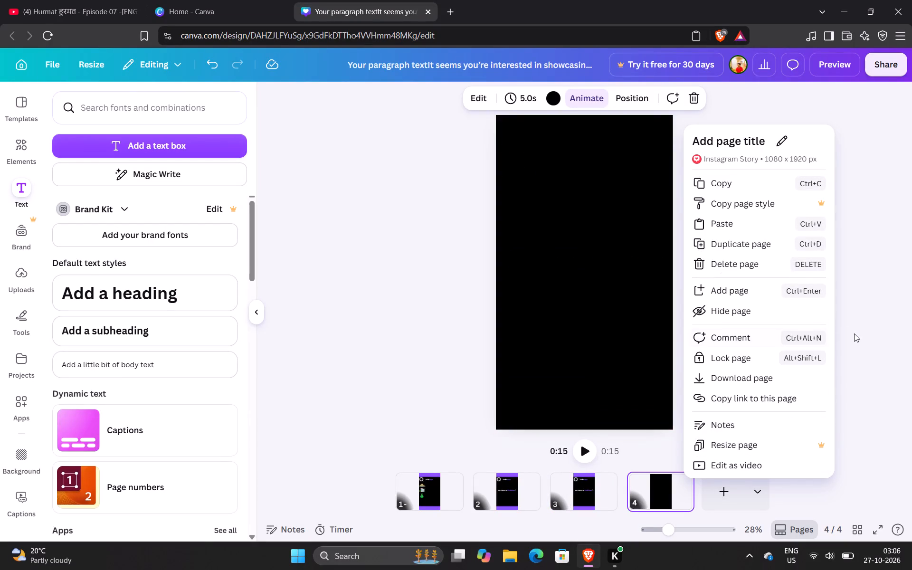
pyautogui.click(761, 267)
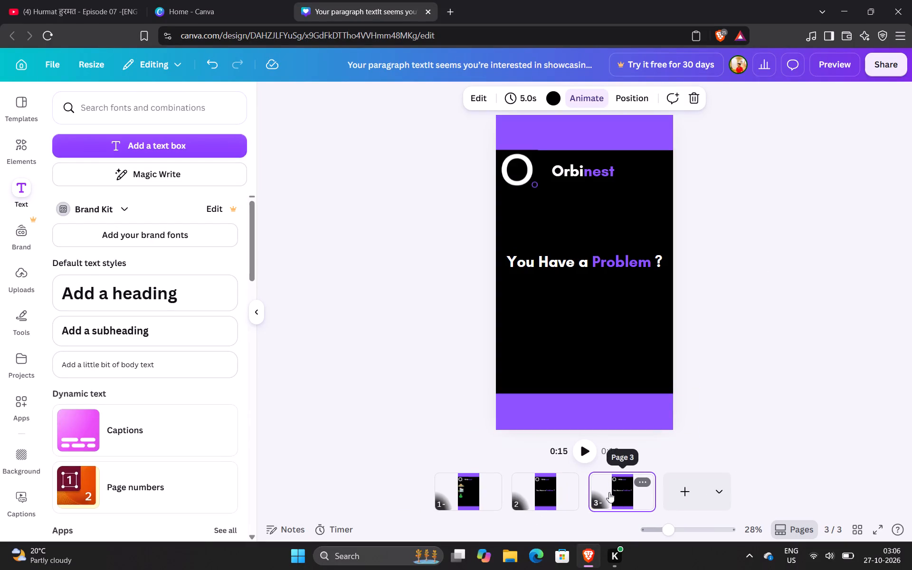
# Replace the duplicated "You Have a Problem ?" text on page 3 with "We Are The Solution".
pyautogui.tripleClick(597, 265)
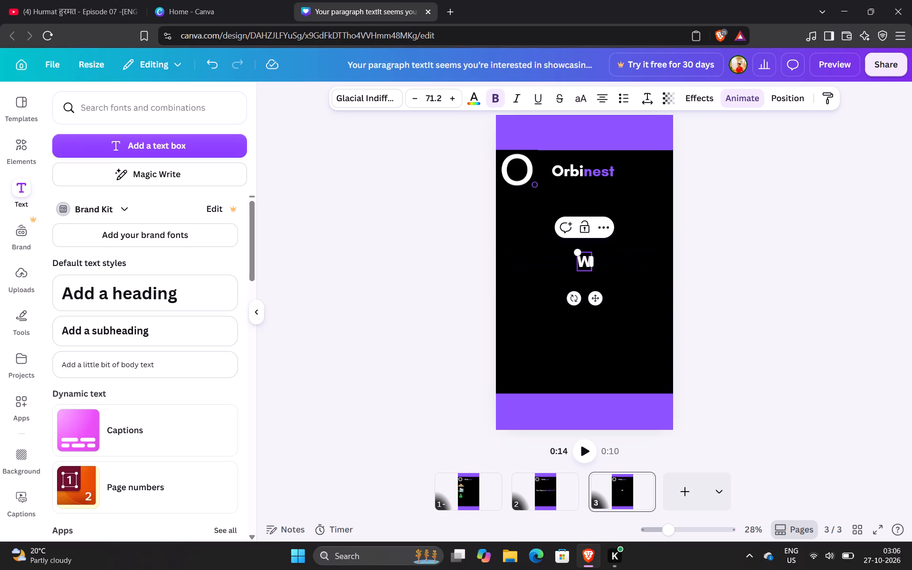
pyautogui.write('e')
pyautogui.press('space')
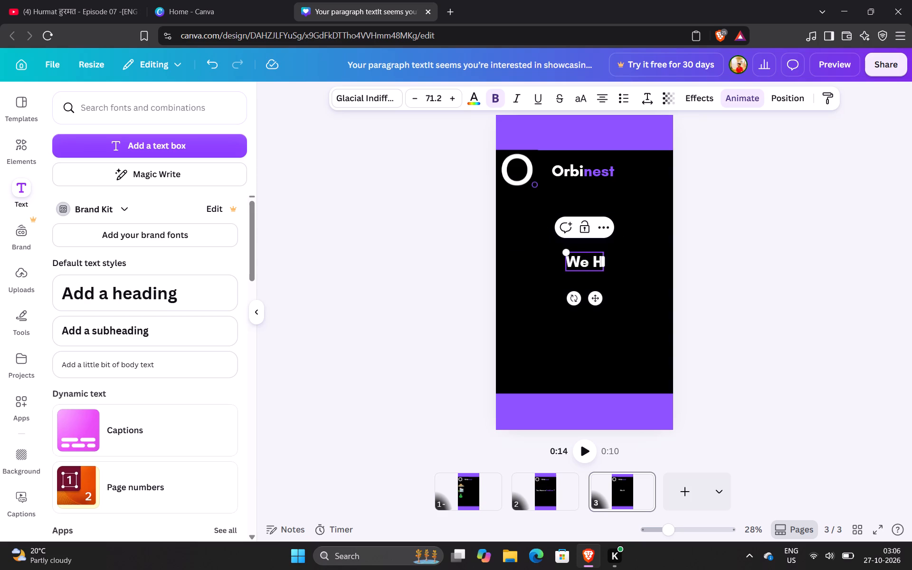
pyautogui.press('BackSpace')
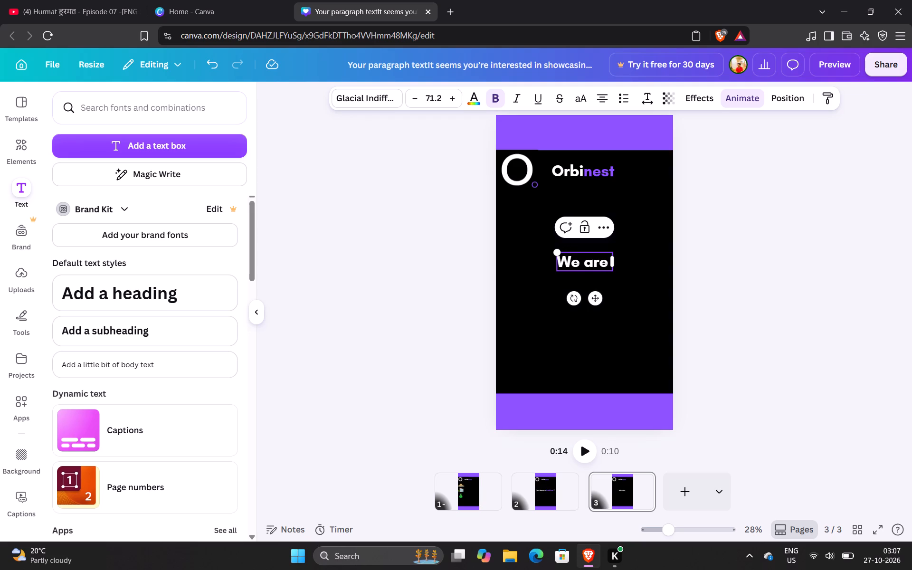
pyautogui.write('QQ')
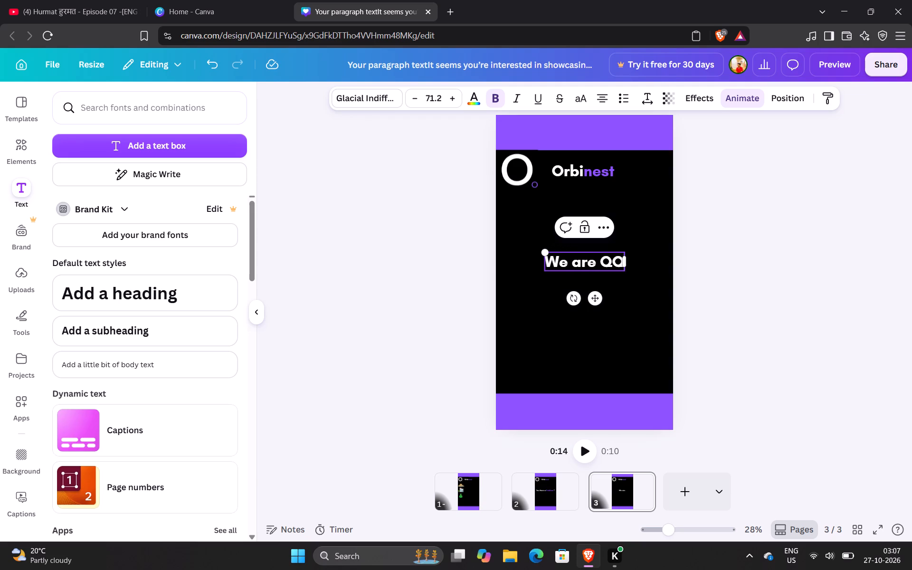
pyautogui.write('QQ21')
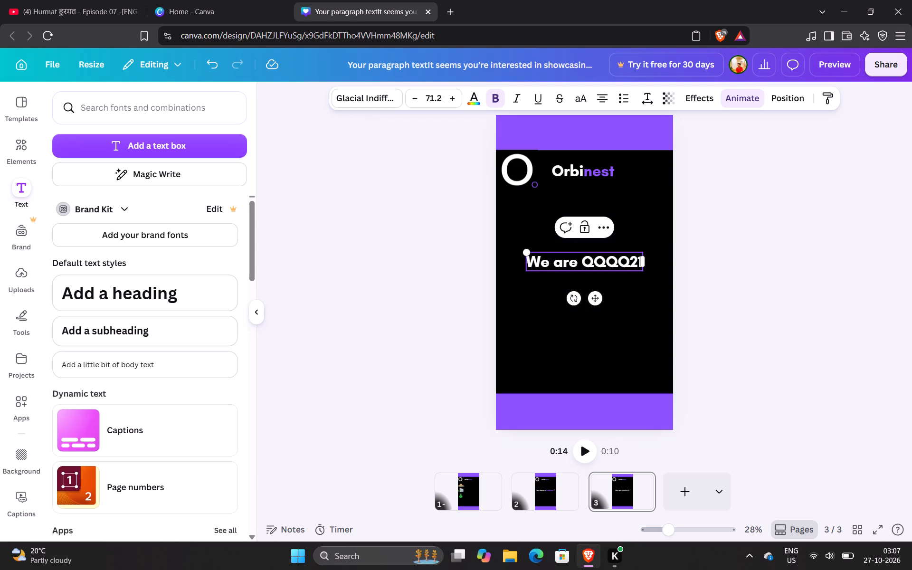
pyautogui.write(']\\')
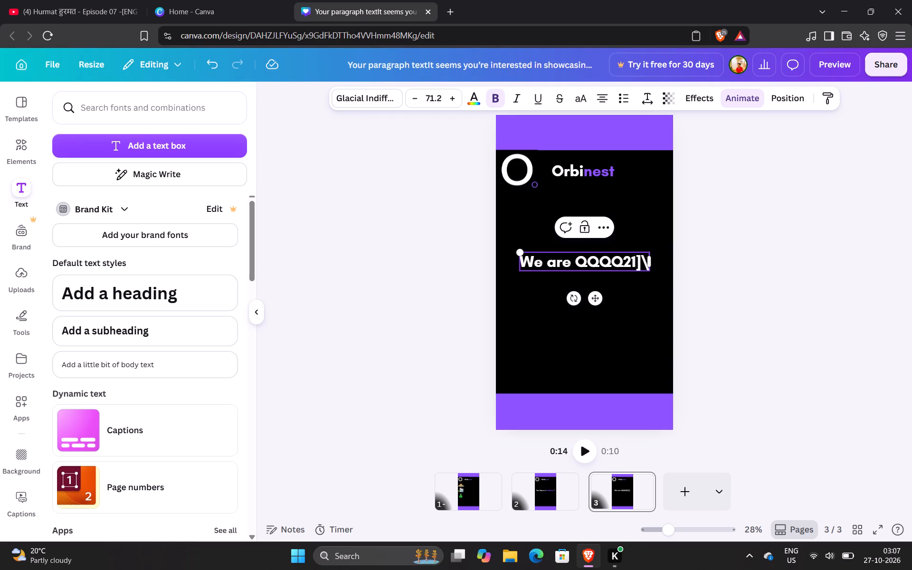
pyautogui.press('BackSpace')
pyautogui.press('BackSpace')
pyautogui.press('BackSpace')
pyautogui.press('BackSpace')
pyautogui.press('BackSpace')
pyautogui.press('BackSpace')
pyautogui.press('BackSpace')
pyautogui.press('BackSpace')
pyautogui.press('BackSpace')
pyautogui.press('BackSpace')
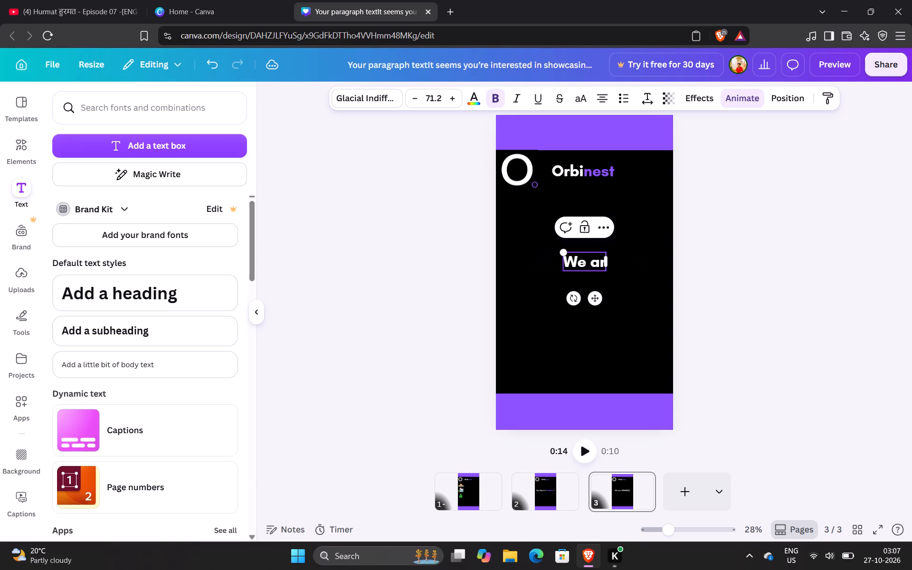
pyautogui.press('BackSpace')
pyautogui.press('BackSpace')
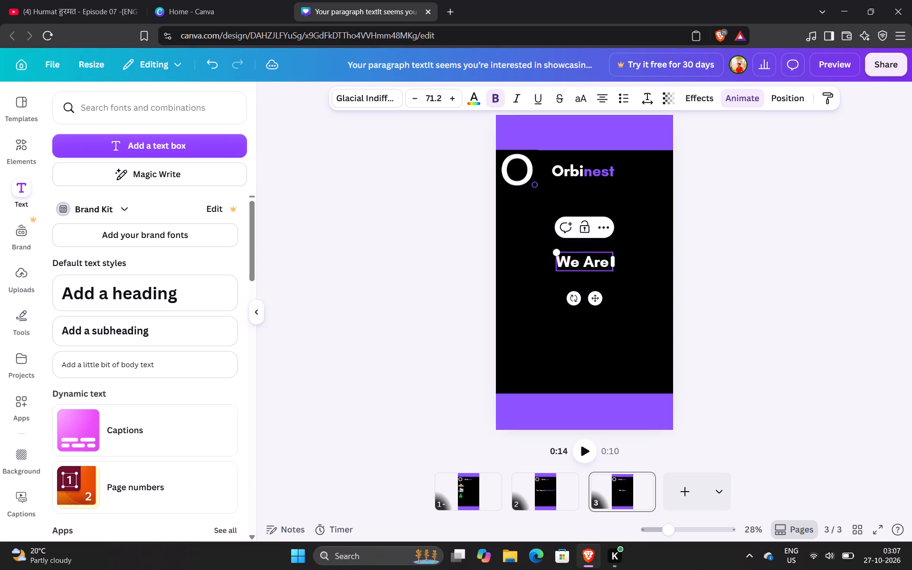
pyautogui.write('SO')
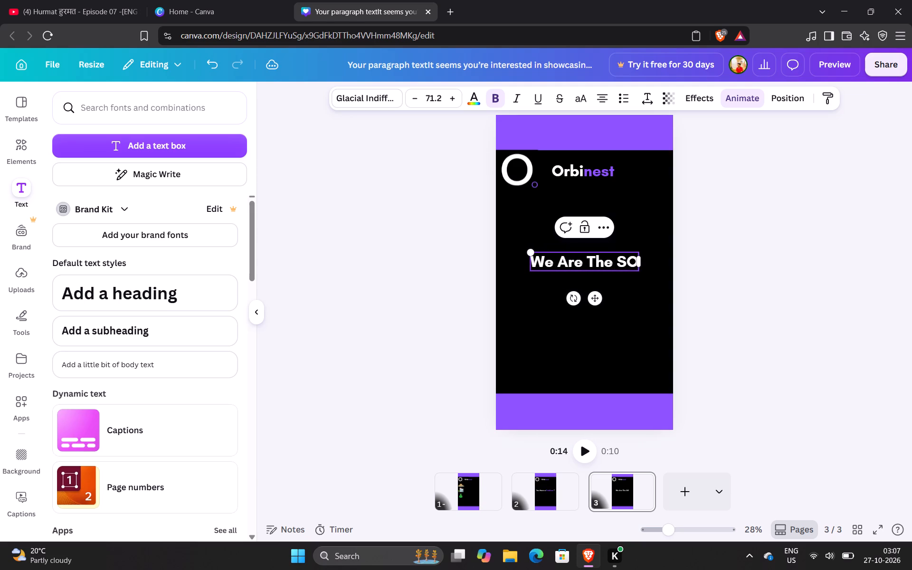
pyautogui.press('BackSpace')
pyautogui.write('olution')
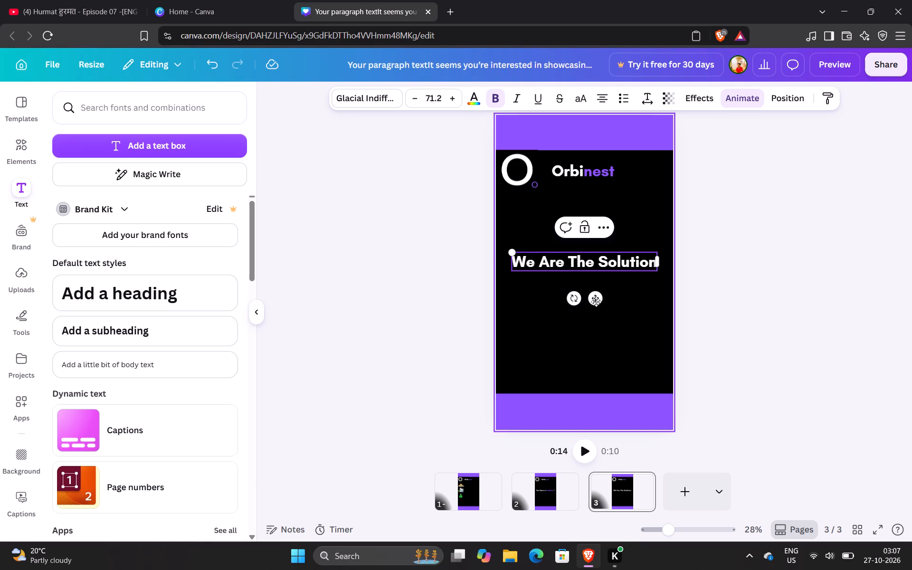
# Enlarge the "We Are The Solution" text on page 3 to font size 73.3.
pyautogui.moveTo(512, 251); pyautogui.dragTo(508, 249)
pyautogui.click(597, 297)
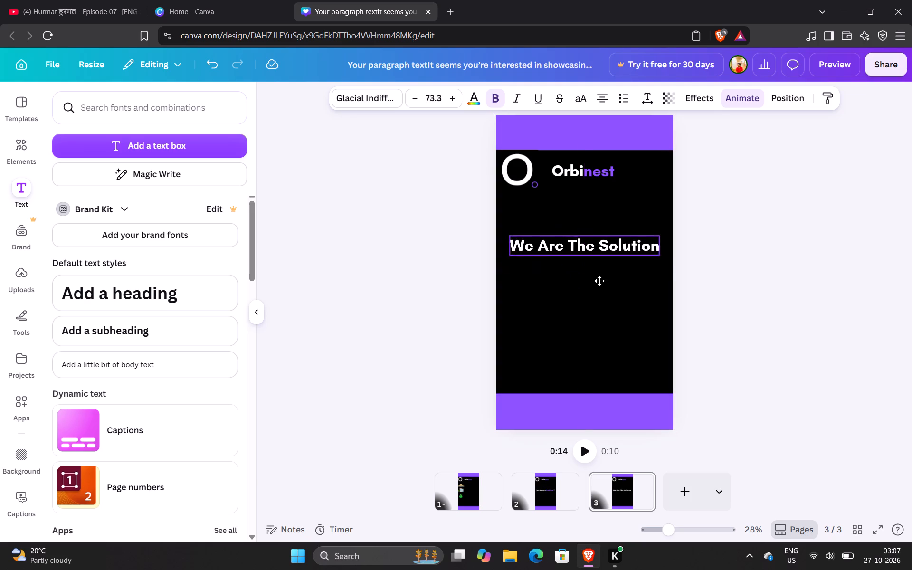
# Colour only the word "Solution" in page 3's text with the design's purple.
pyautogui.doubleClick(622, 261)
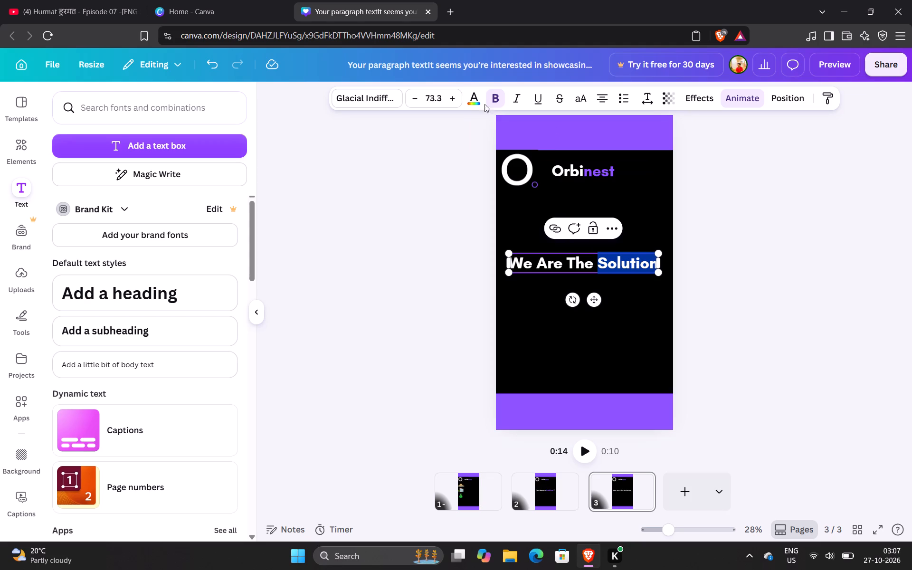
pyautogui.click(472, 95)
pyautogui.click(122, 187)
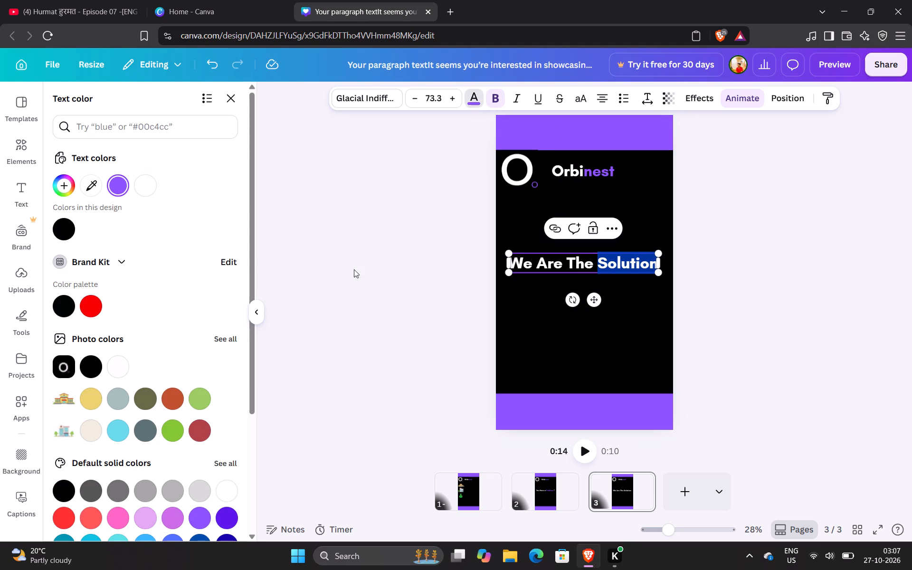
pyautogui.click(395, 303)
pyautogui.click(684, 314)
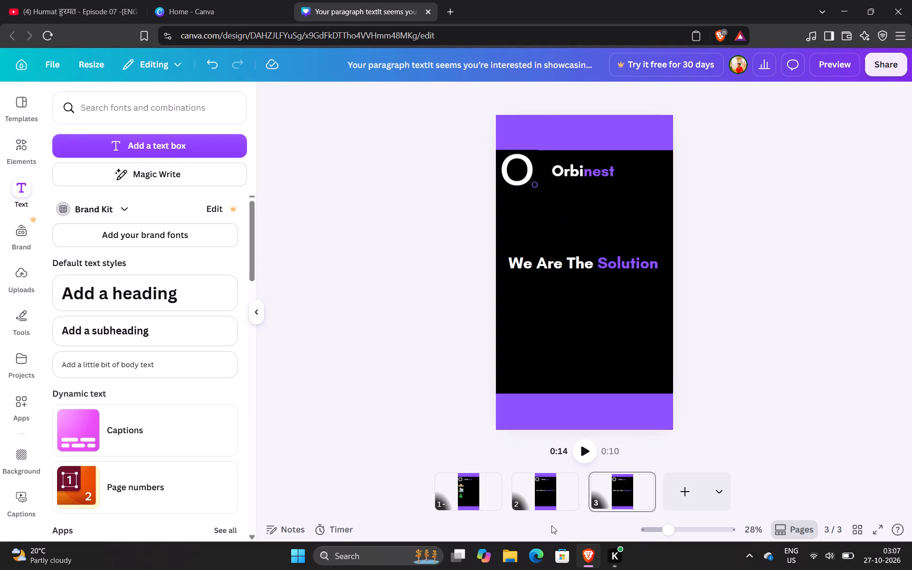
# Play the design from page 2 to check how it runs into page 3.
pyautogui.click(545, 497)
pyautogui.click(584, 451)
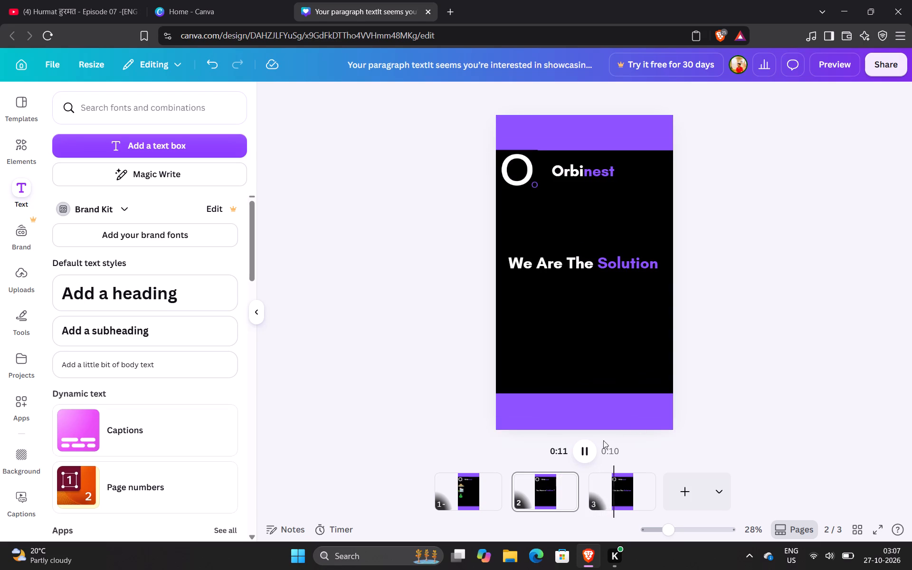
# Switch page 2 to be edited as a video.
pyautogui.click(563, 484)
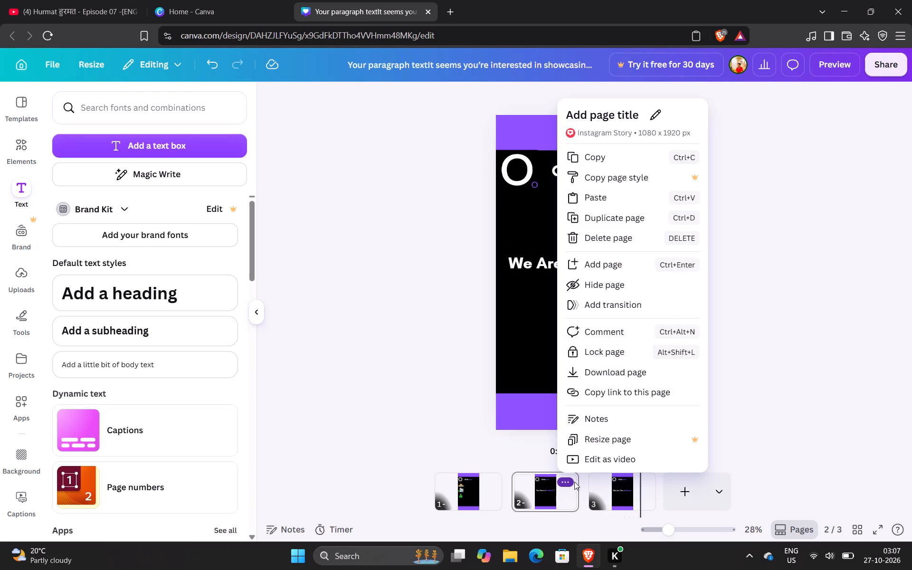
pyautogui.click(591, 462)
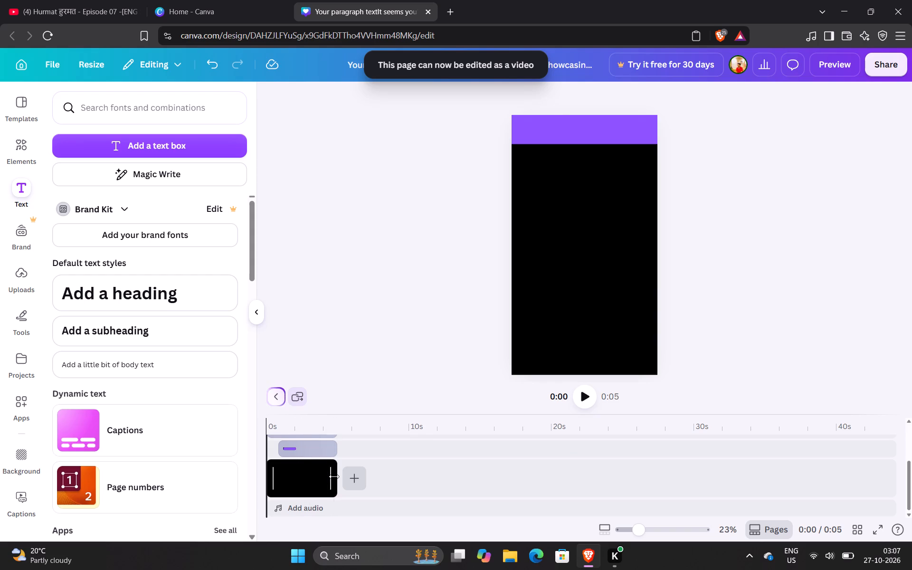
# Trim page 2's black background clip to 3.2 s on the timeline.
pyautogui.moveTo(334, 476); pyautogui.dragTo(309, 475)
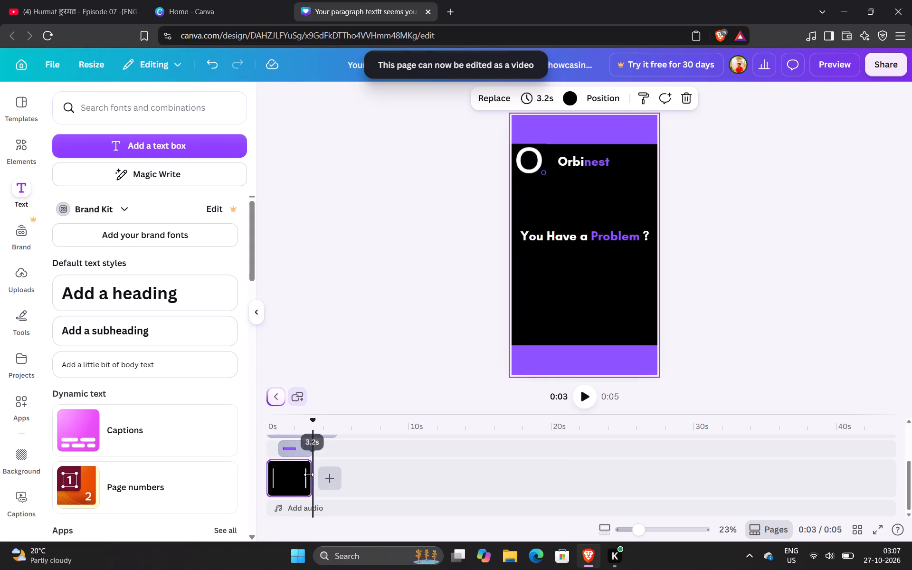
# Play back the trimmed page 2, first on its timeline and again from the multi-page view.
pyautogui.click(577, 396)
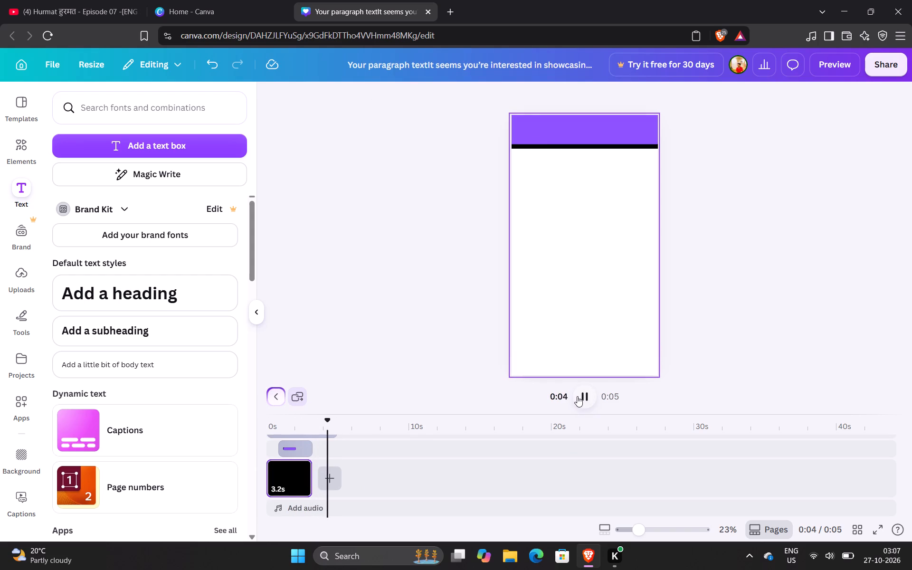
pyautogui.moveTo(336, 419); pyautogui.dragTo(317, 421)
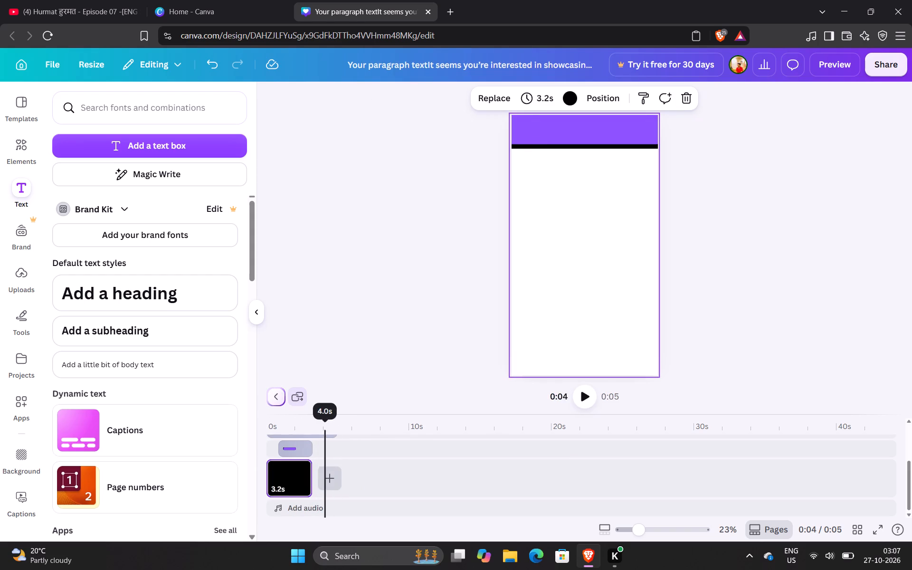
pyautogui.moveTo(317, 421); pyautogui.dragTo(193, 416)
pyautogui.click(586, 403)
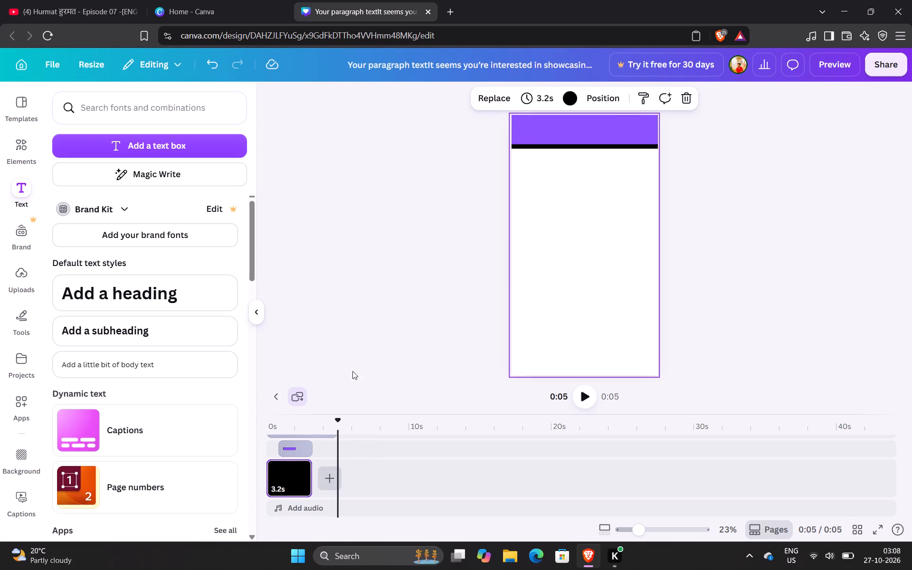
pyautogui.click(277, 397)
pyautogui.click(581, 454)
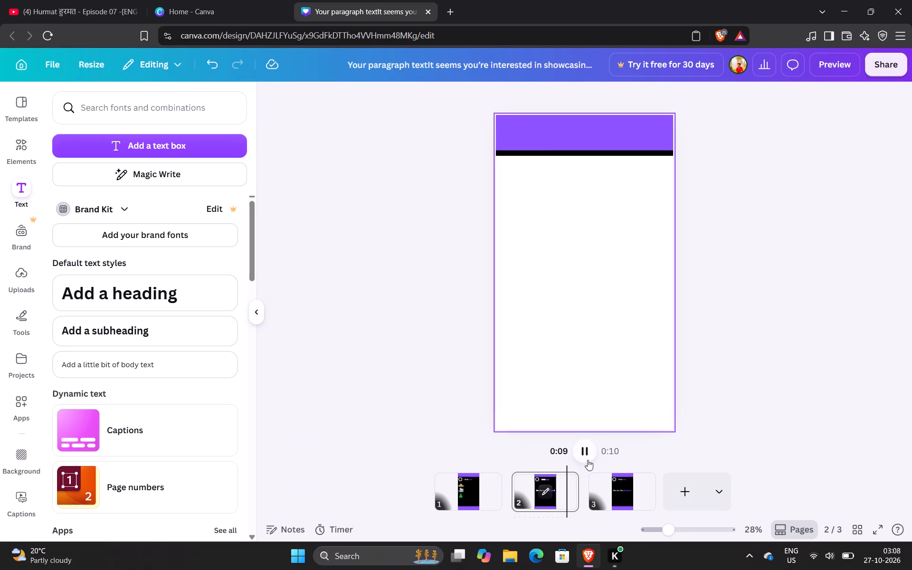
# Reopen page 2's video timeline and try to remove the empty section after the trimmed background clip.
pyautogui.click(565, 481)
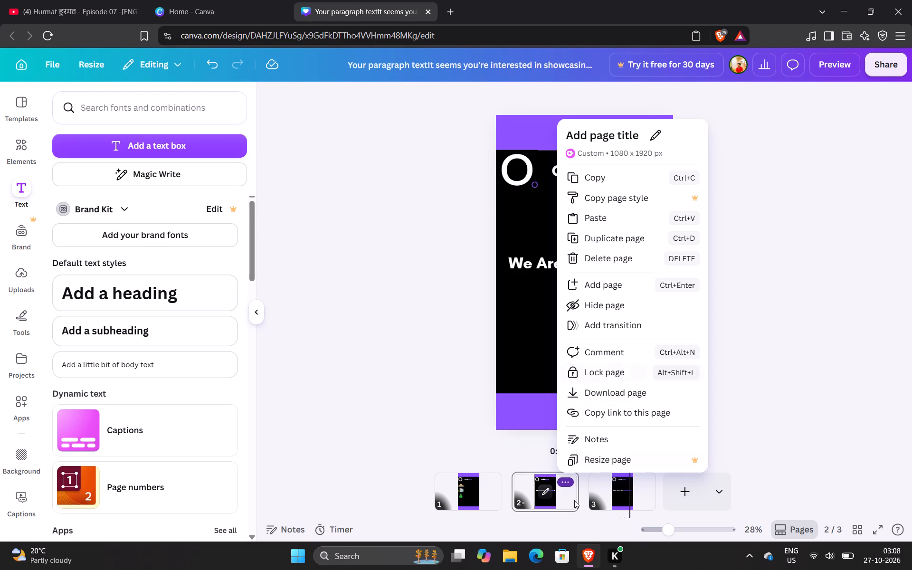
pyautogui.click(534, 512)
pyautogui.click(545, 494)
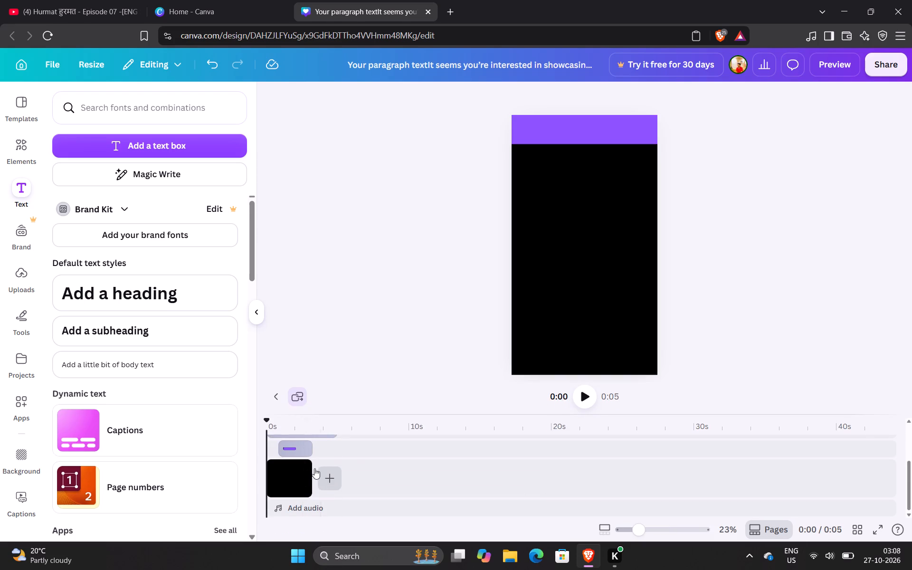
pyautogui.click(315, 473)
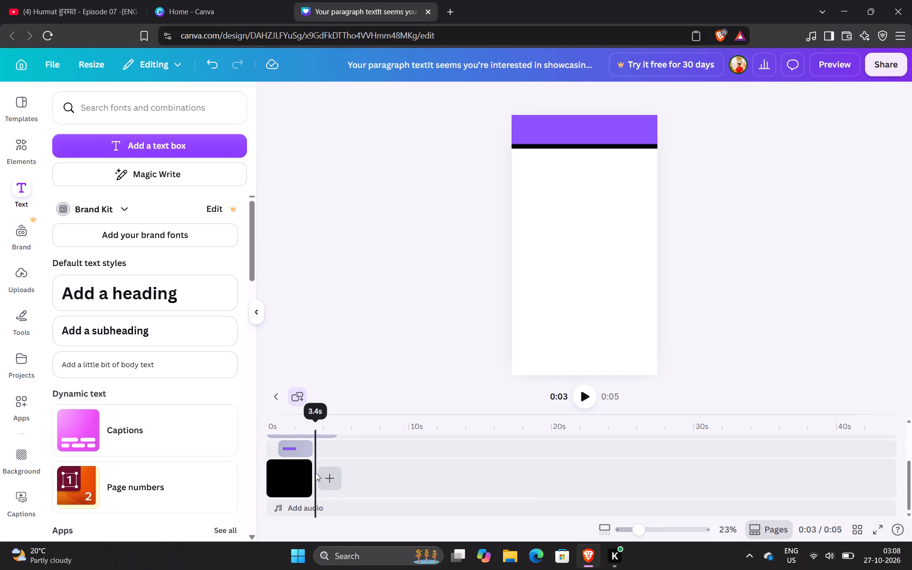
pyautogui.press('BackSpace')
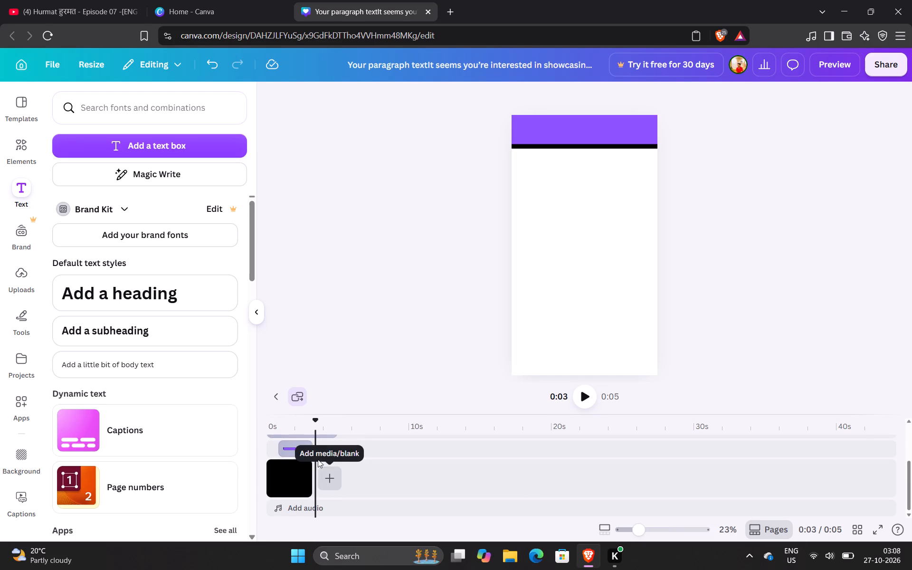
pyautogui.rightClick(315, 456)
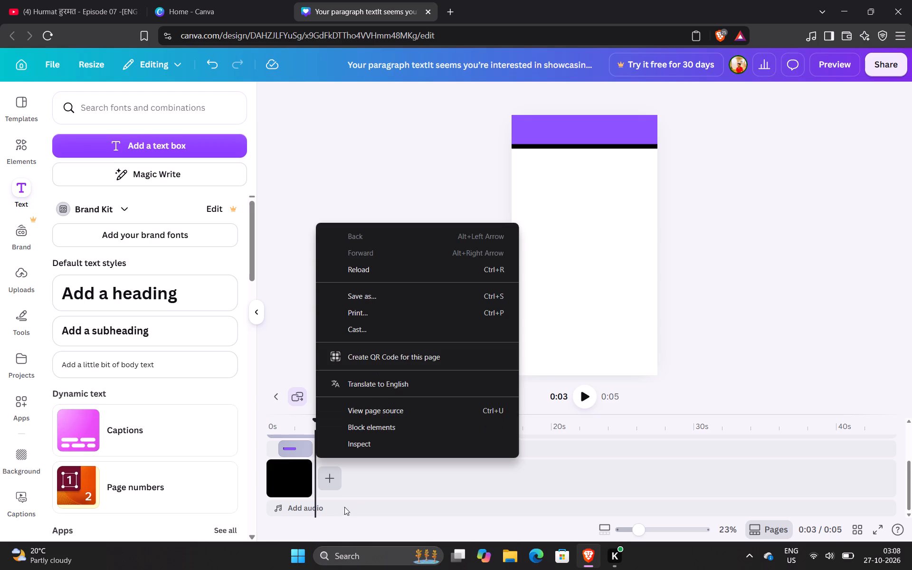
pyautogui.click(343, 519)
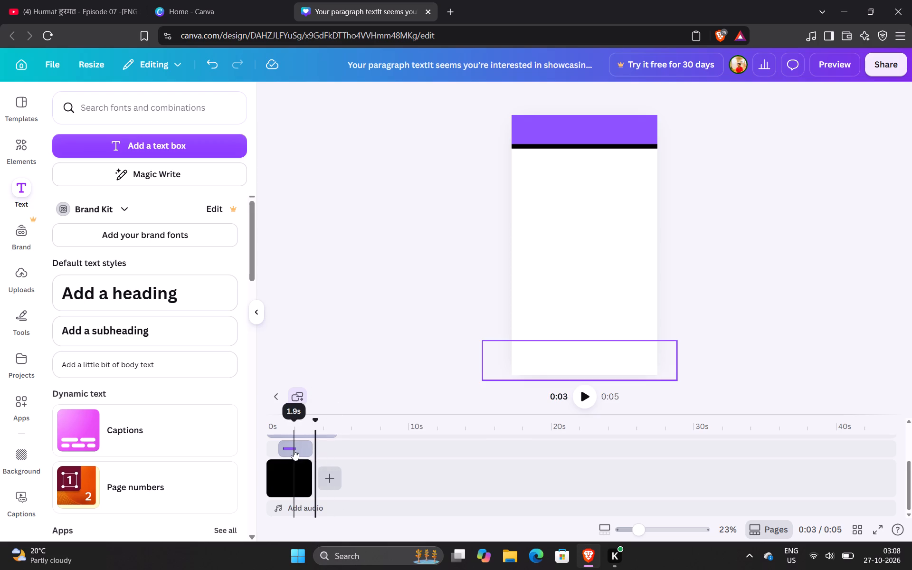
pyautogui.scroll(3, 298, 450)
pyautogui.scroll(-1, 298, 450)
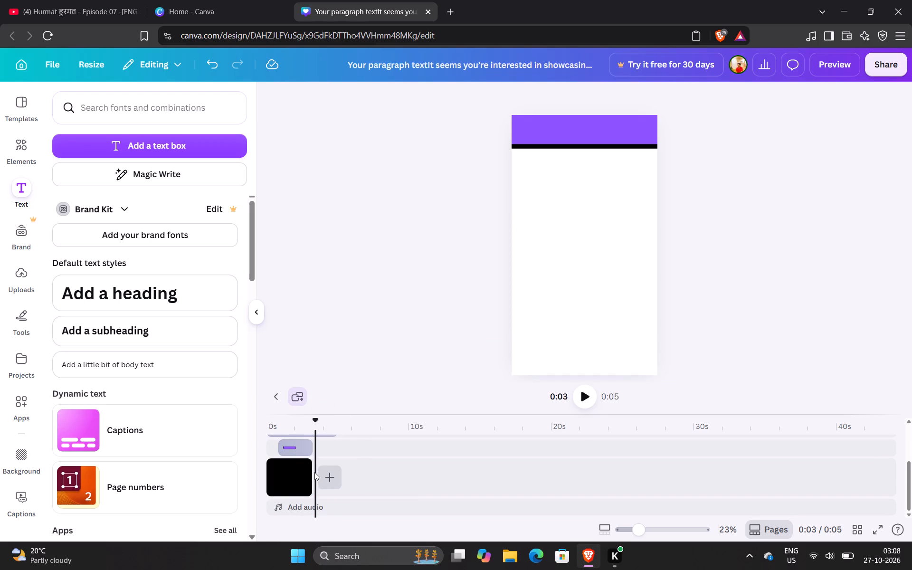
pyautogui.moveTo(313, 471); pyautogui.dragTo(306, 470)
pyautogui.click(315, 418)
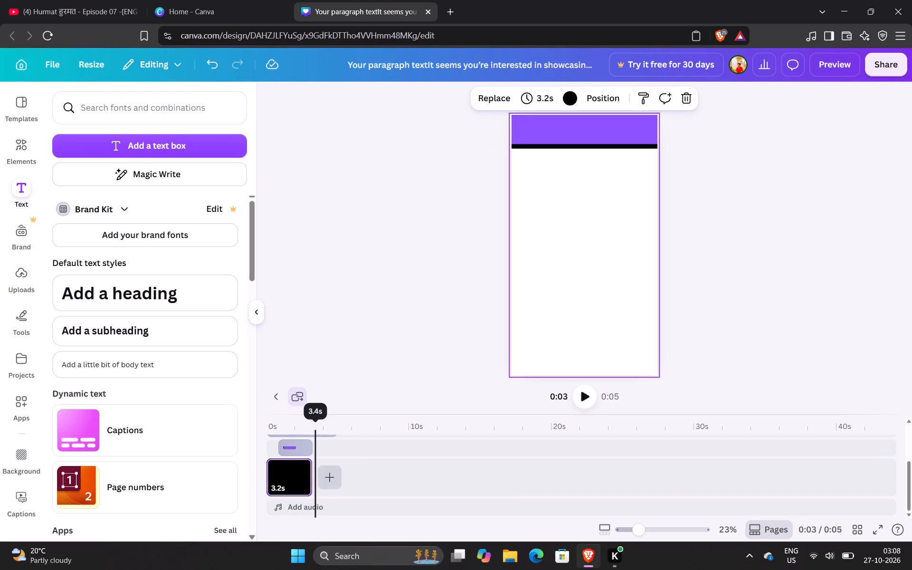
# Play page 2 on its timeline to check the section after the background clip.
pyautogui.click(290, 475)
pyautogui.click(582, 393)
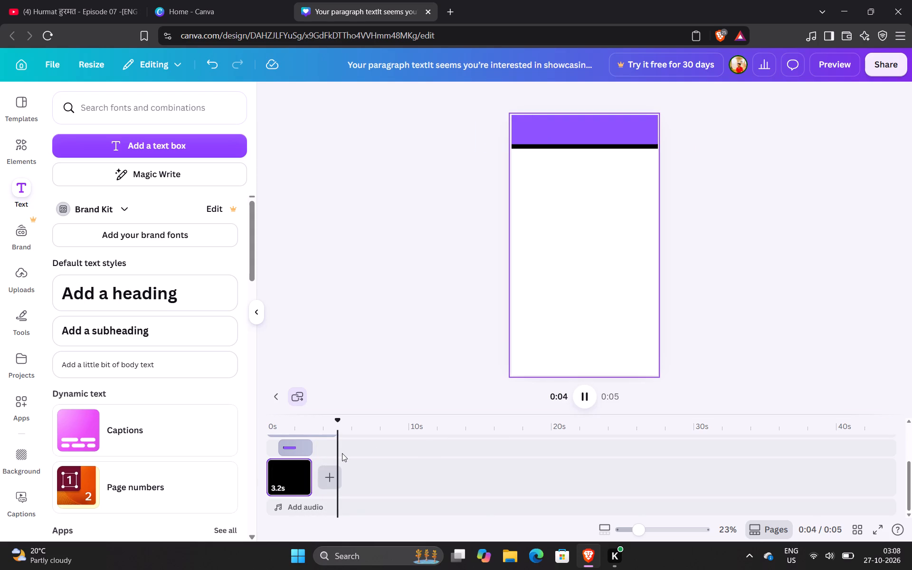
pyautogui.click(339, 421)
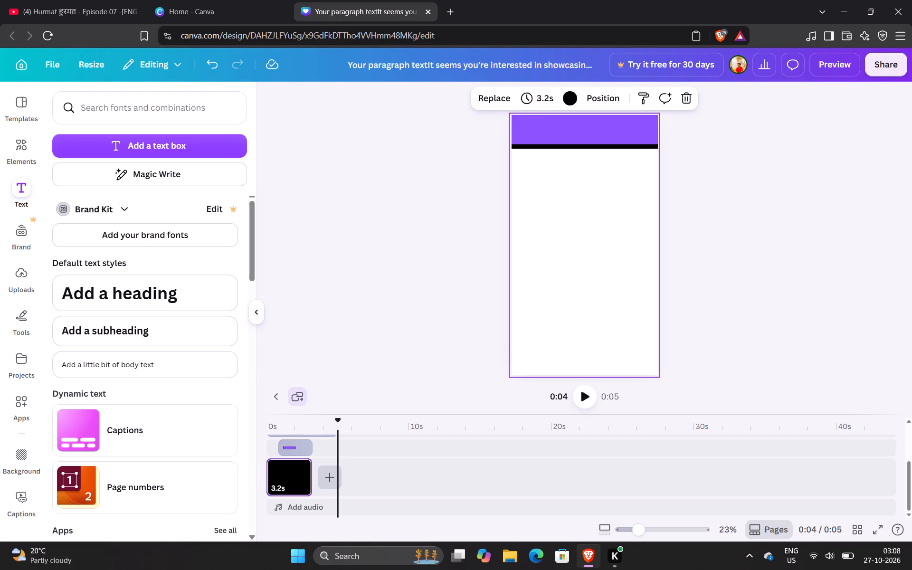
pyautogui.click(613, 395)
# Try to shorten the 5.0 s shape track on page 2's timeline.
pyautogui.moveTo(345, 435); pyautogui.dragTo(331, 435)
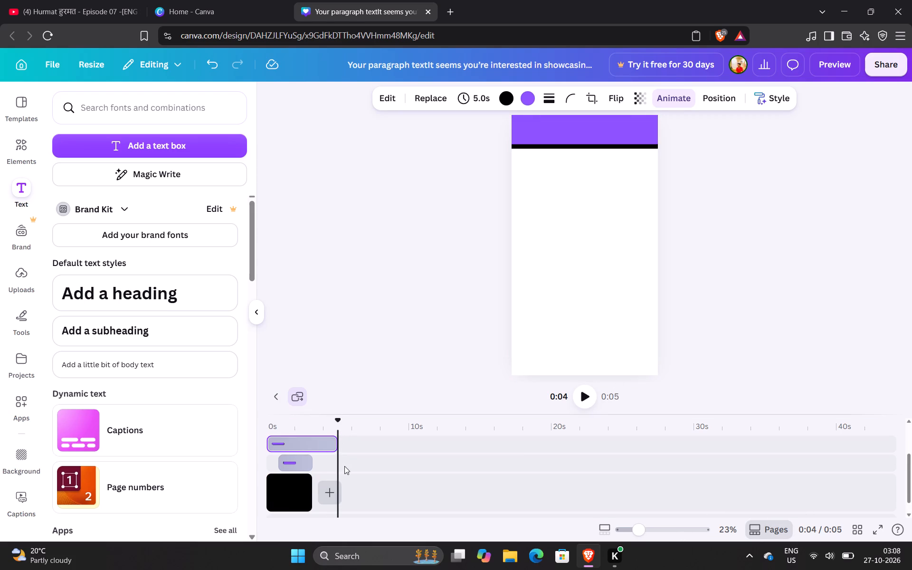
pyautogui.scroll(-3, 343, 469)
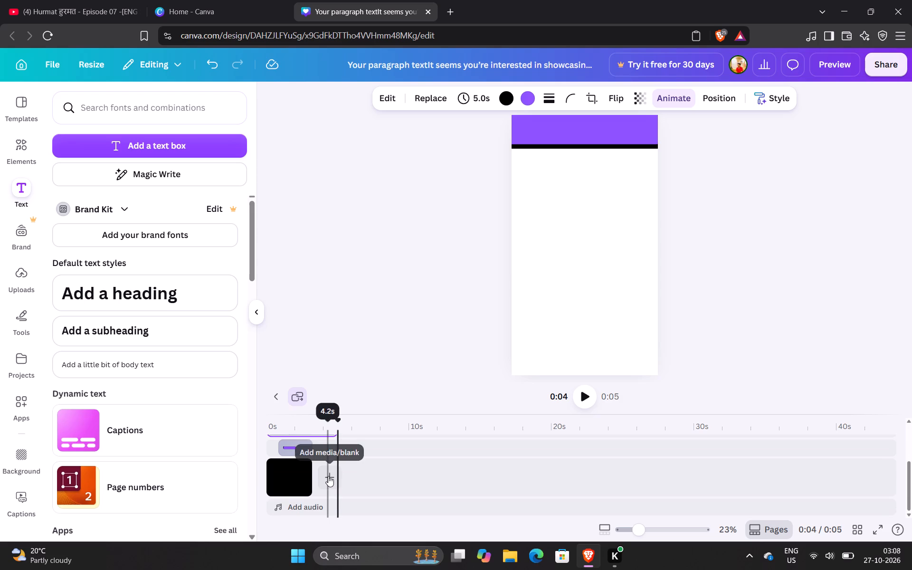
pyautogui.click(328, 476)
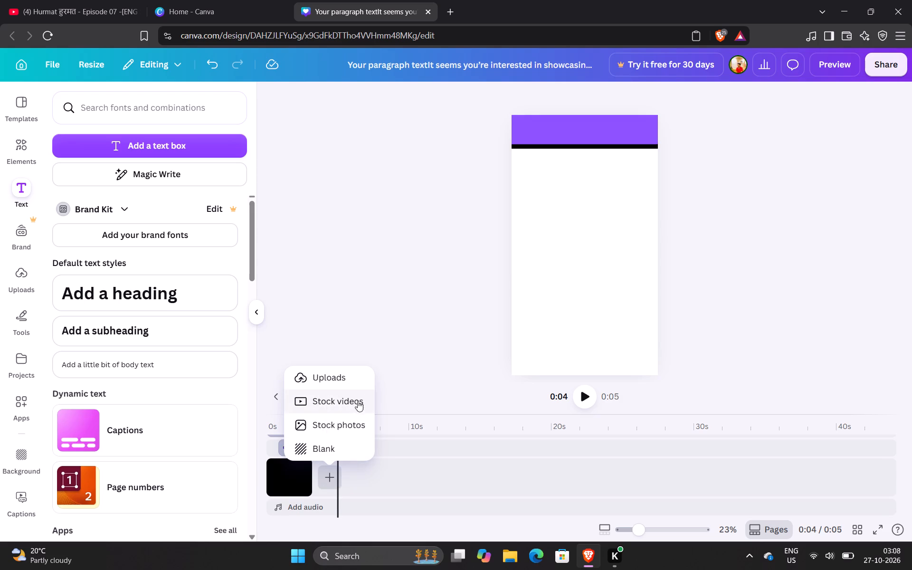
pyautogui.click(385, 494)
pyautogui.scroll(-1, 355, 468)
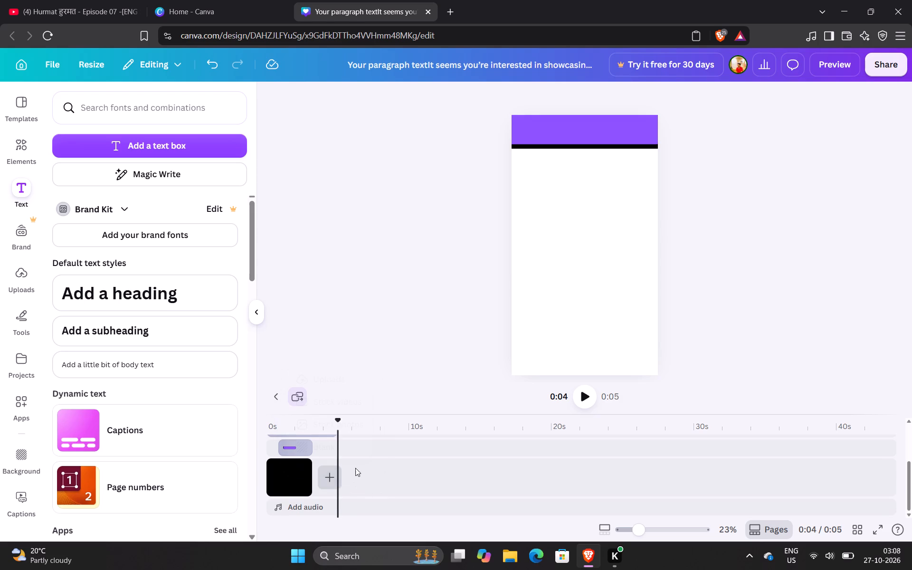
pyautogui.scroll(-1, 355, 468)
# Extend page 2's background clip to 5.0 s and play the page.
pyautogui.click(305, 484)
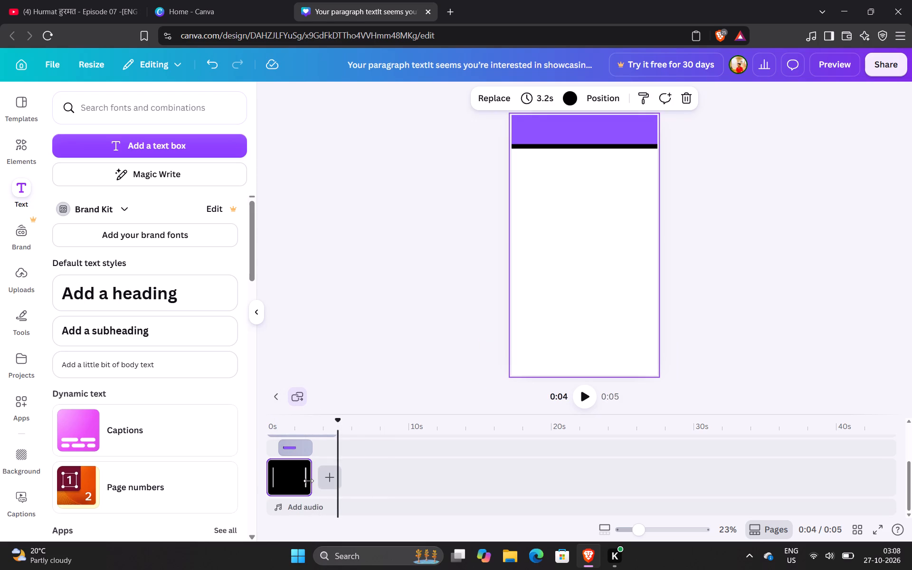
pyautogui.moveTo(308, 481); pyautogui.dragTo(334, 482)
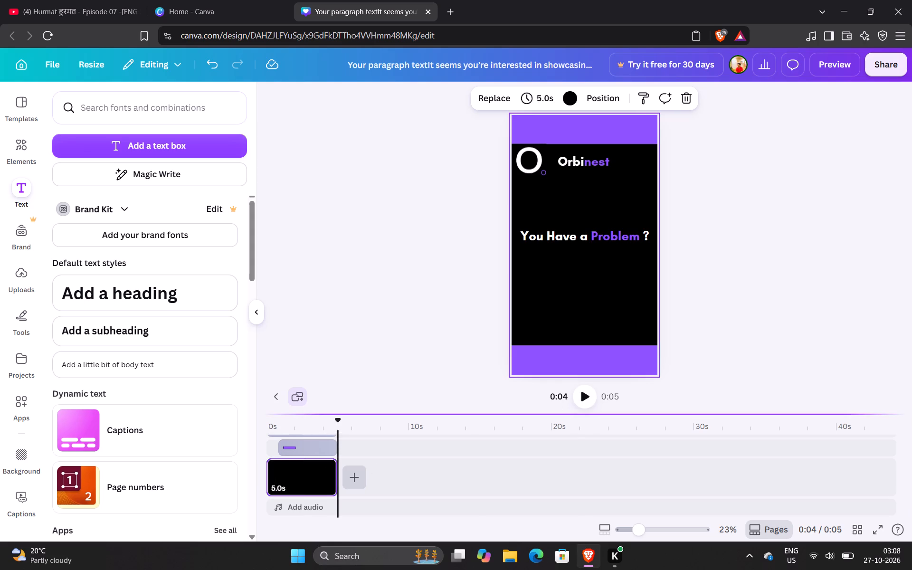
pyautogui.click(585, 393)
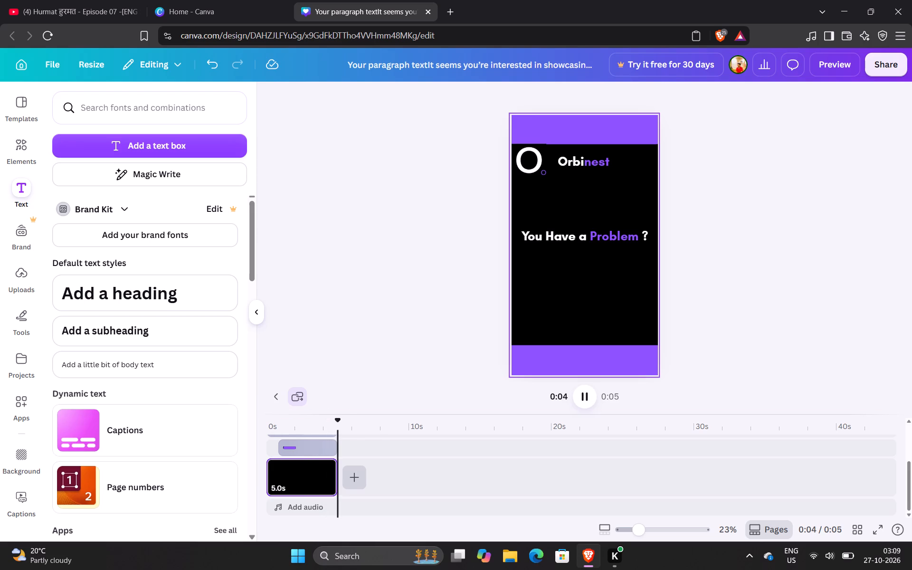
# Split page 2's background clip at about 3.4 s on the timeline.
pyautogui.moveTo(341, 420); pyautogui.dragTo(323, 420)
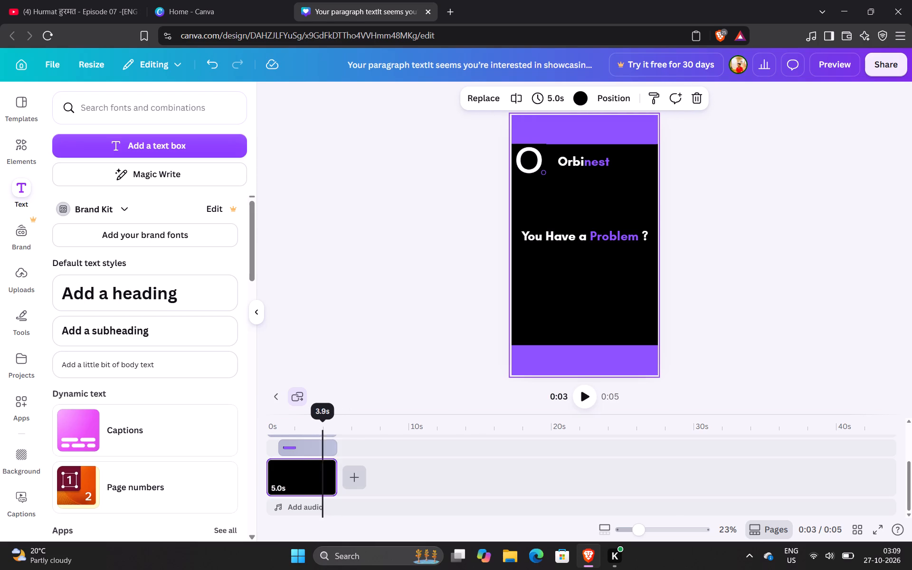
pyautogui.moveTo(323, 420); pyautogui.dragTo(318, 420)
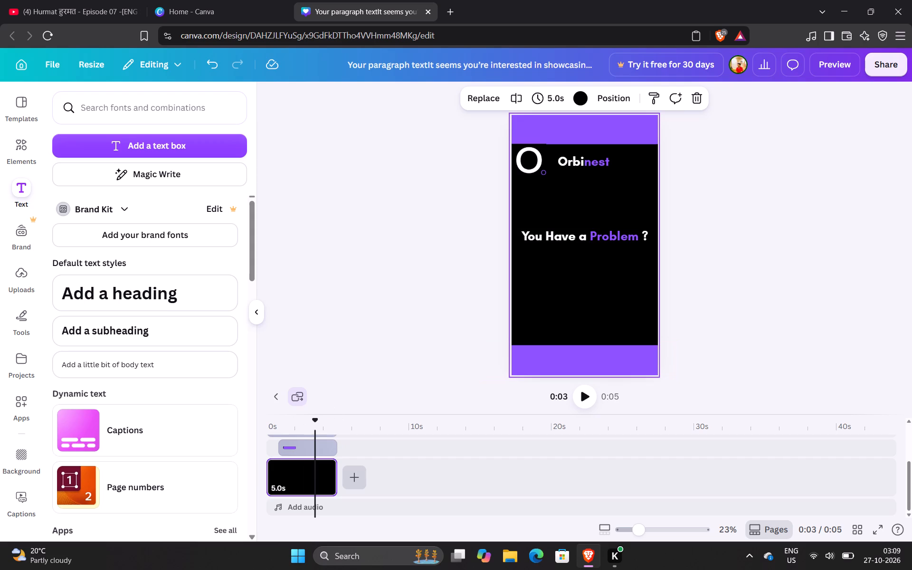
pyautogui.rightClick(315, 471)
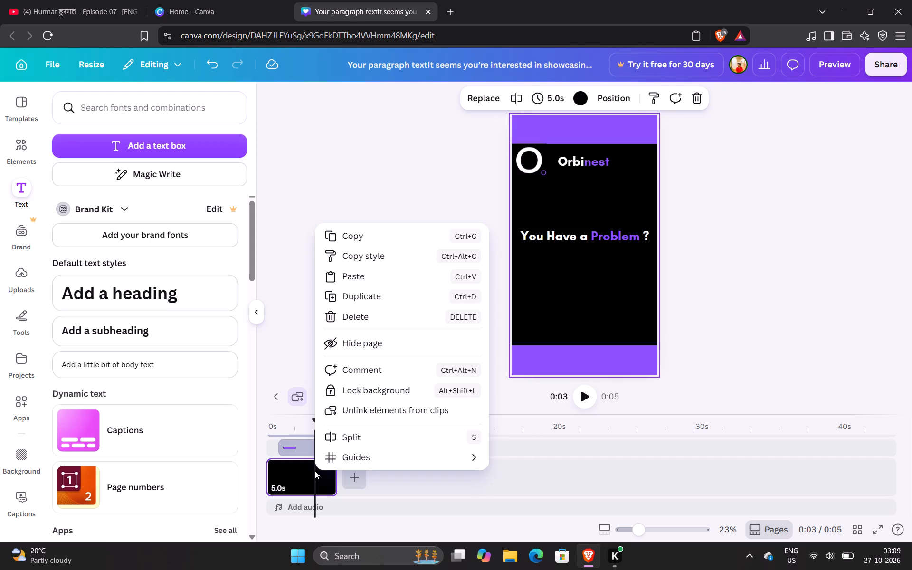
pyautogui.click(358, 435)
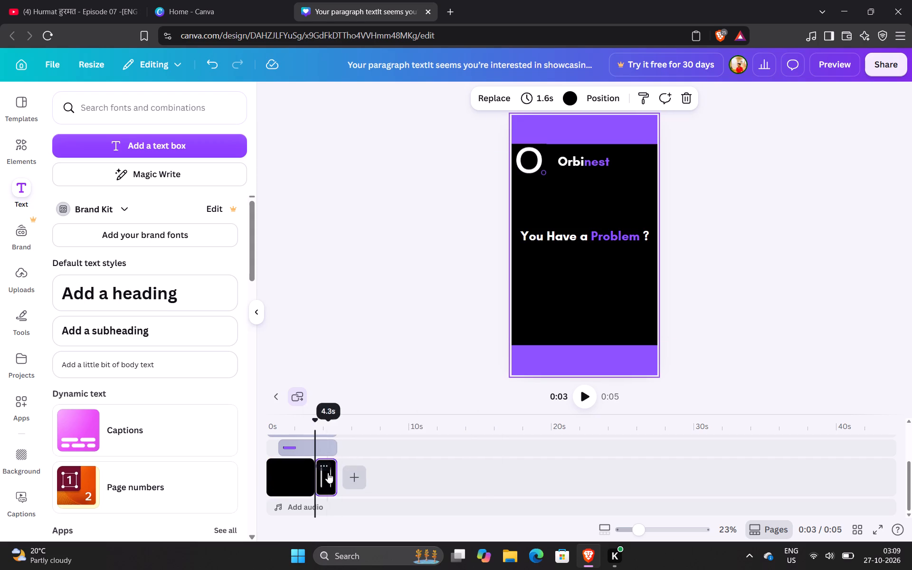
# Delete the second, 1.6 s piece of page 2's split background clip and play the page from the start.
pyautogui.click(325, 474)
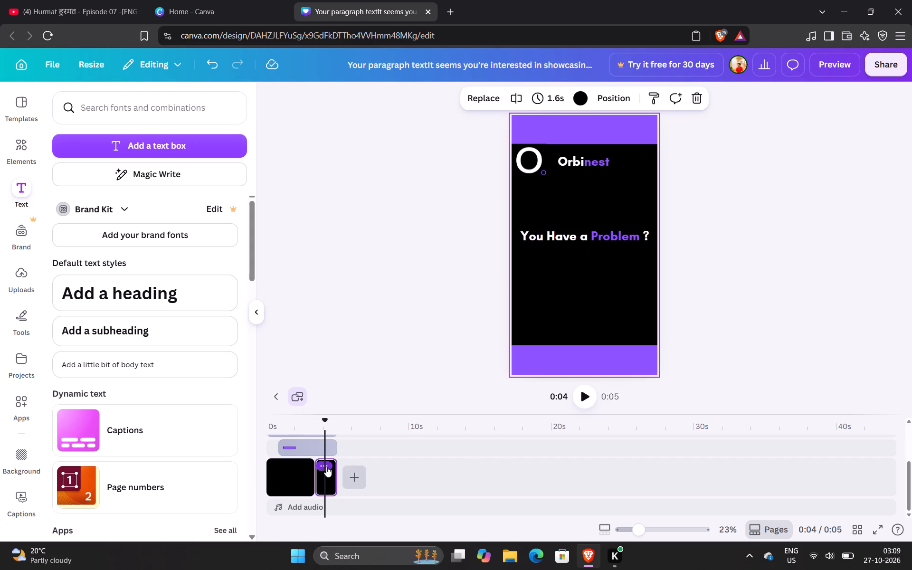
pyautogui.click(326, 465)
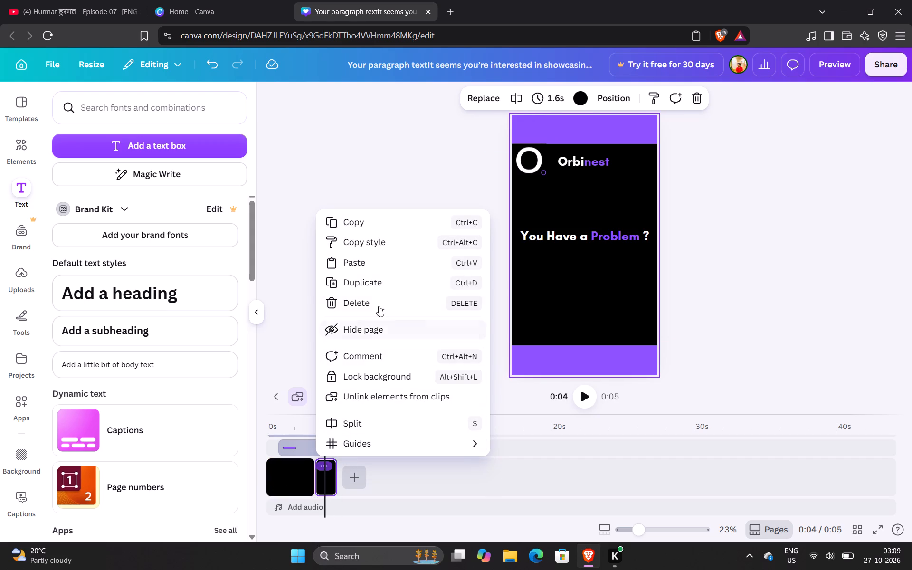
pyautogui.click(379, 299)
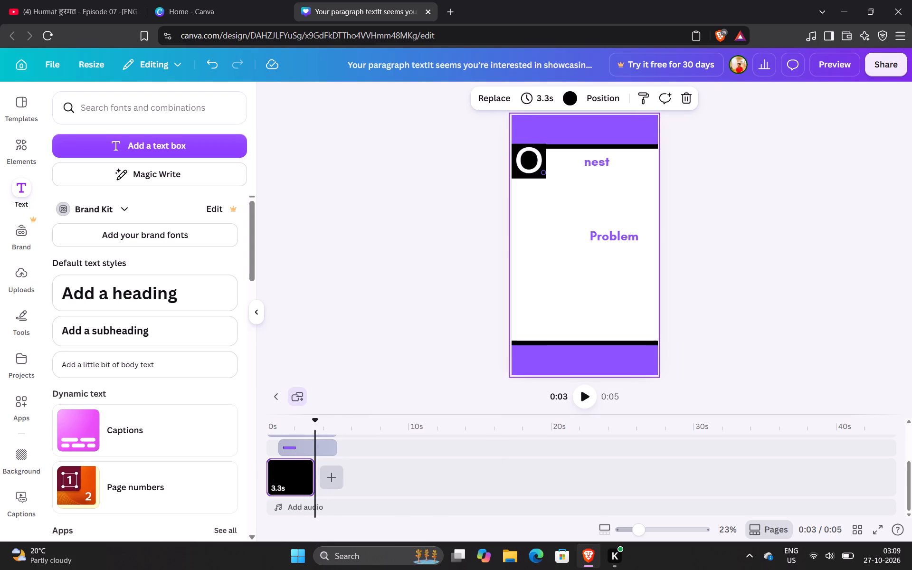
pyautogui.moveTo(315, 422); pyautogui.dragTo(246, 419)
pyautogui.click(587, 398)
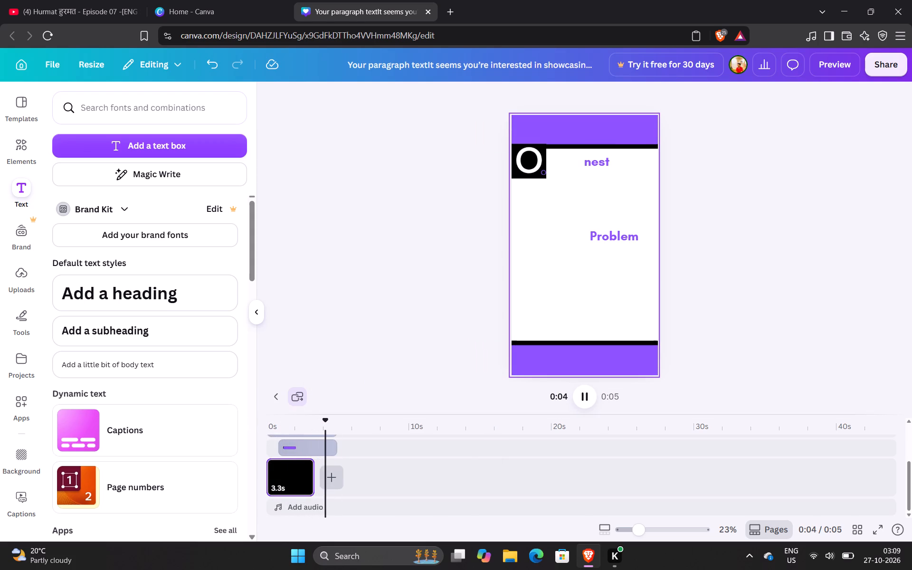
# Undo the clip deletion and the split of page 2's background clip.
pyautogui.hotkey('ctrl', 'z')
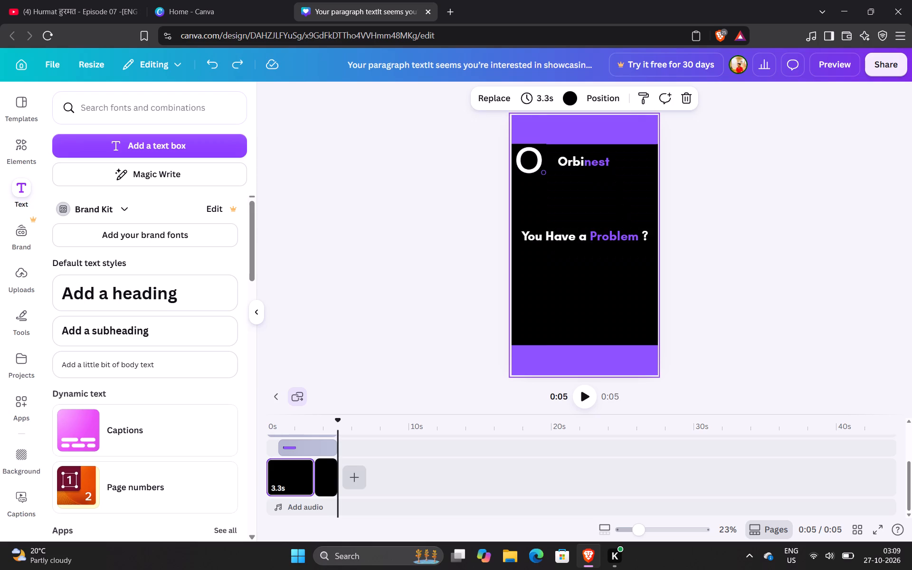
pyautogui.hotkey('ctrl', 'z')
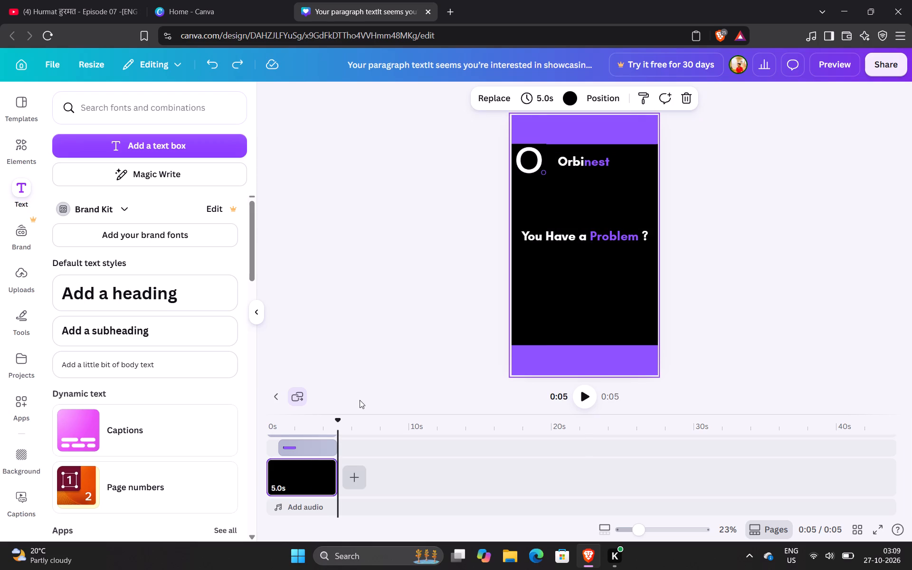
# Return to the page thumbnails view and play the design from page 2 into page 3.
pyautogui.click(278, 394)
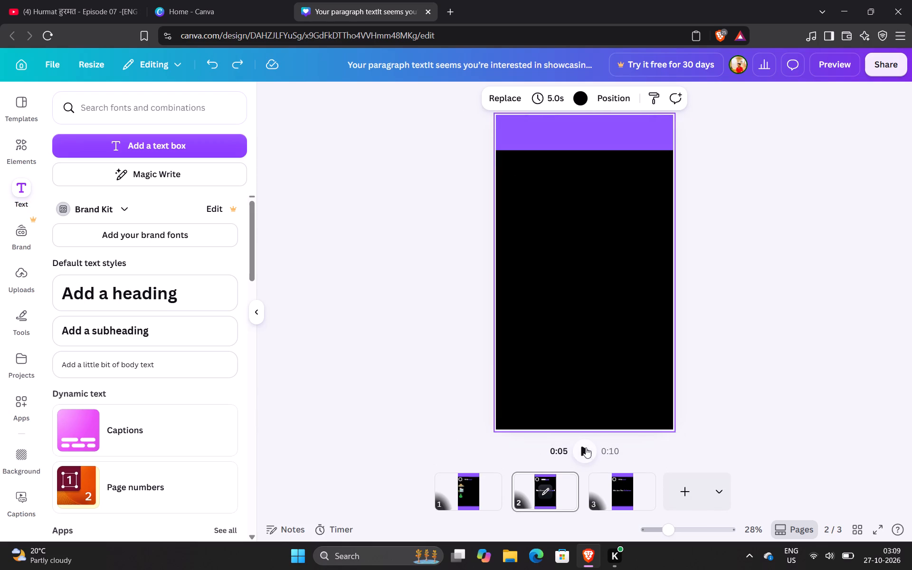
pyautogui.click(587, 447)
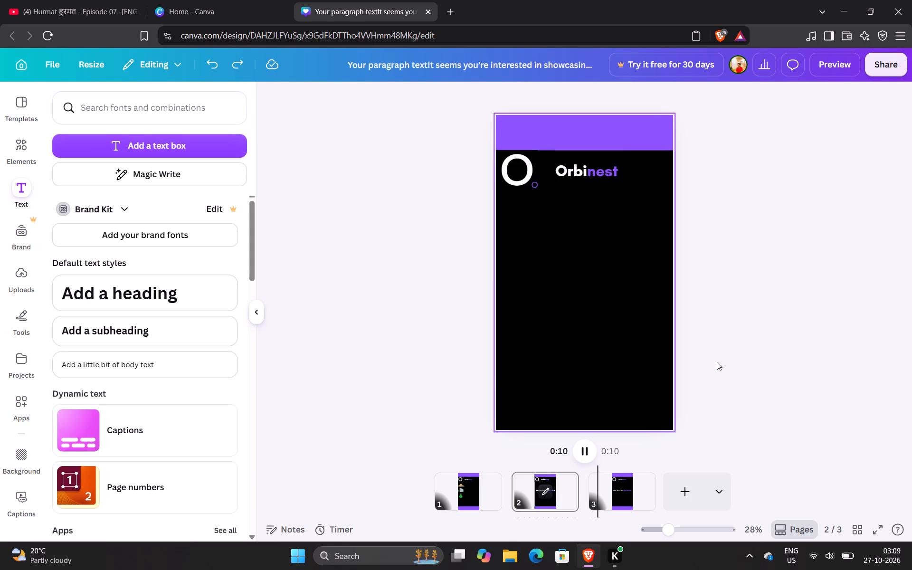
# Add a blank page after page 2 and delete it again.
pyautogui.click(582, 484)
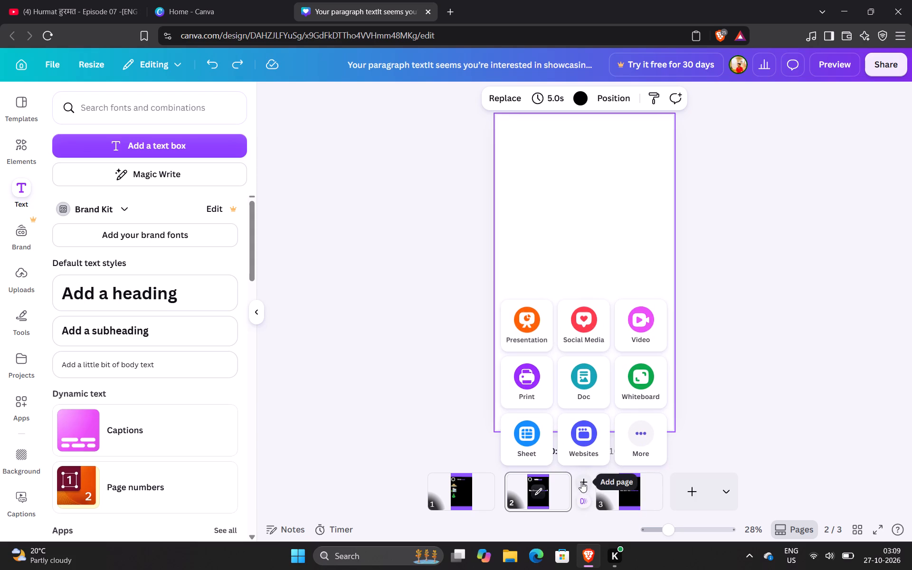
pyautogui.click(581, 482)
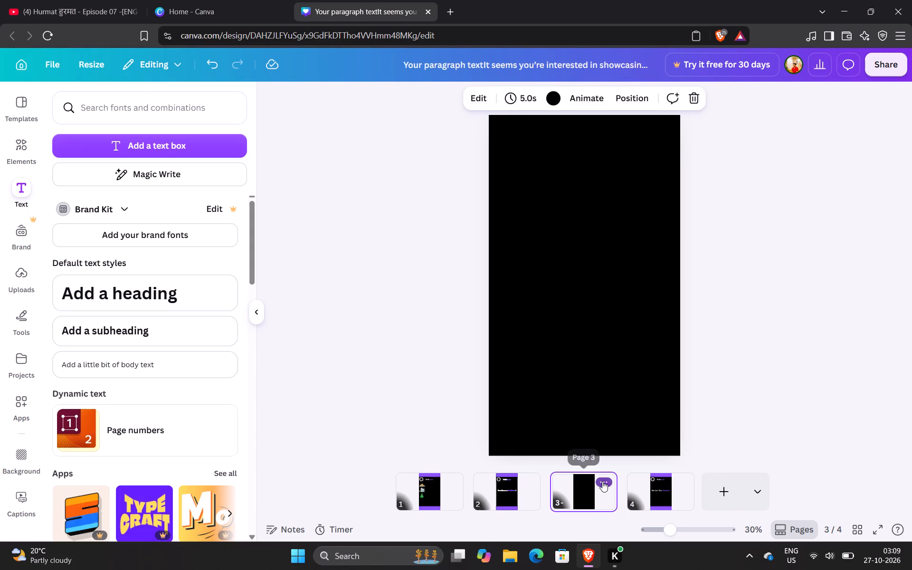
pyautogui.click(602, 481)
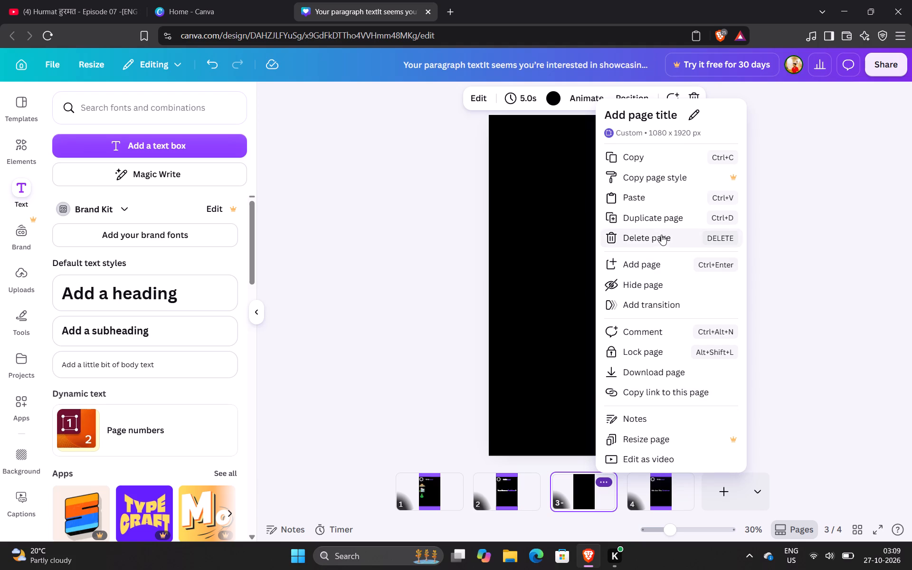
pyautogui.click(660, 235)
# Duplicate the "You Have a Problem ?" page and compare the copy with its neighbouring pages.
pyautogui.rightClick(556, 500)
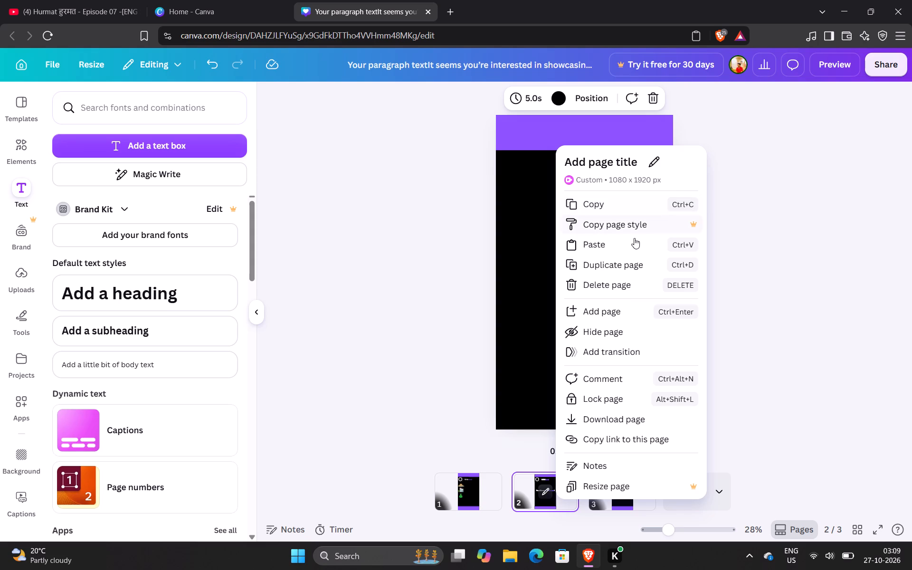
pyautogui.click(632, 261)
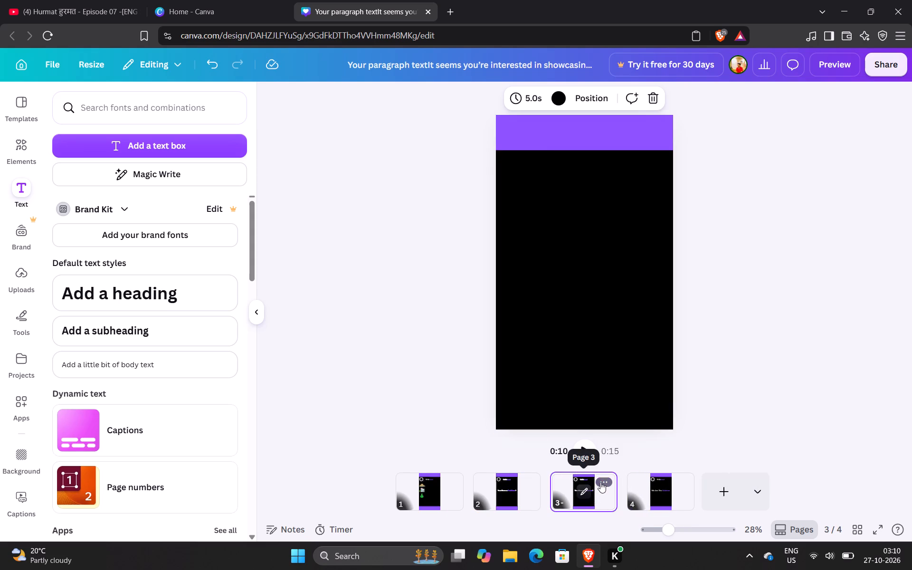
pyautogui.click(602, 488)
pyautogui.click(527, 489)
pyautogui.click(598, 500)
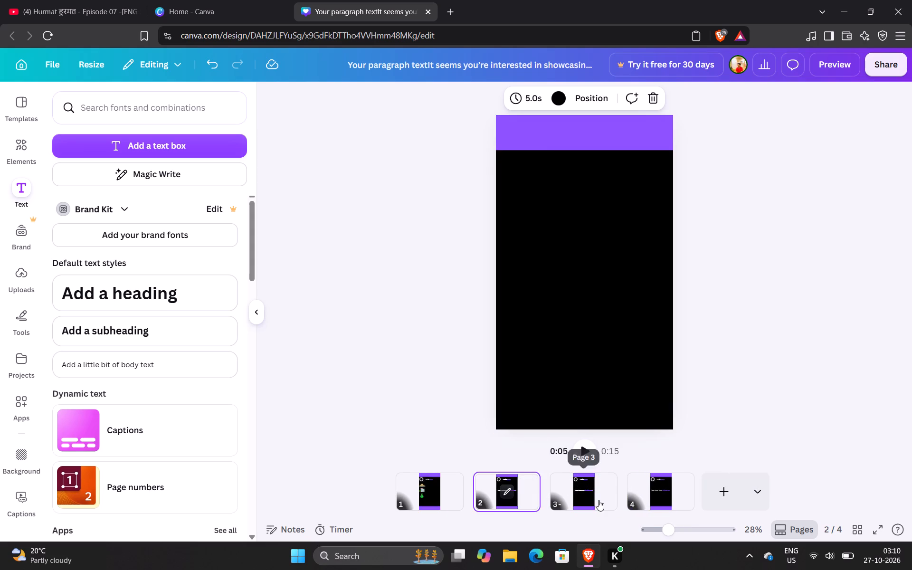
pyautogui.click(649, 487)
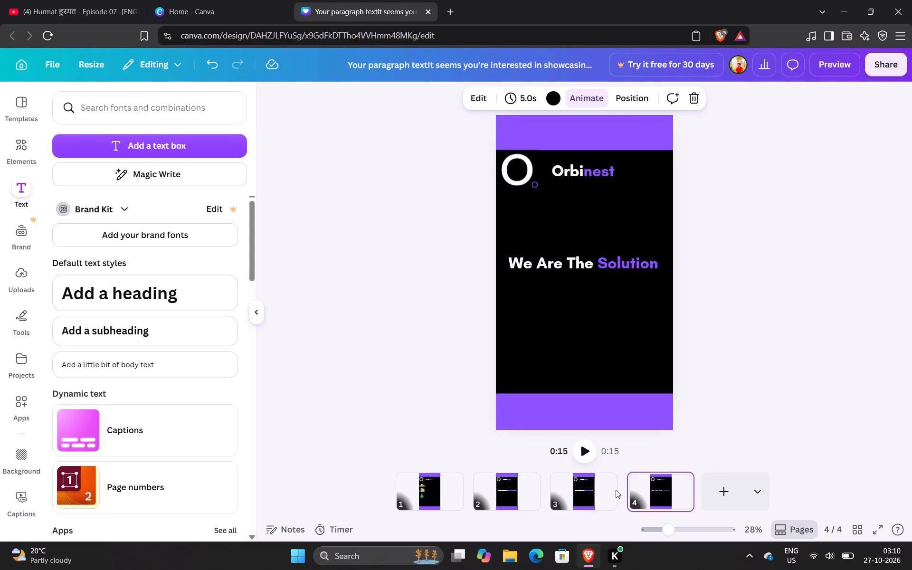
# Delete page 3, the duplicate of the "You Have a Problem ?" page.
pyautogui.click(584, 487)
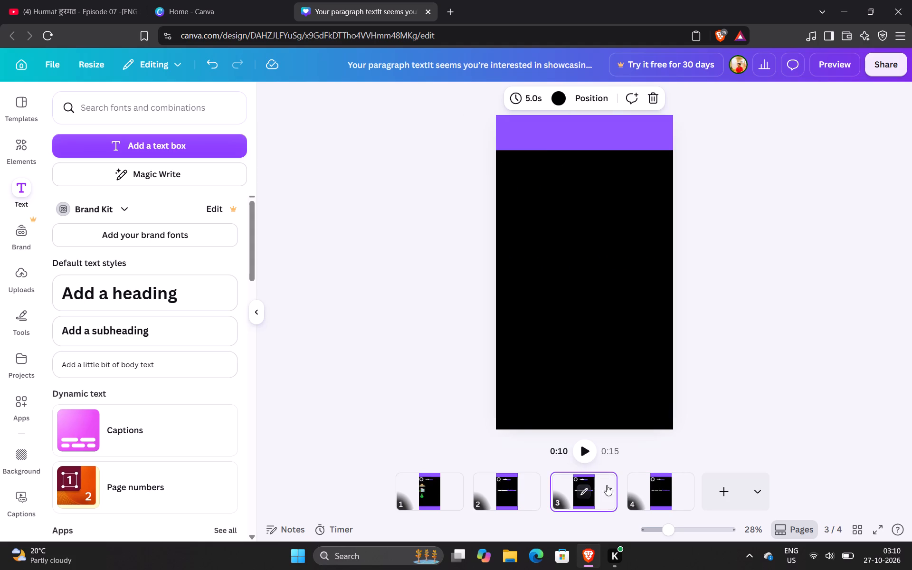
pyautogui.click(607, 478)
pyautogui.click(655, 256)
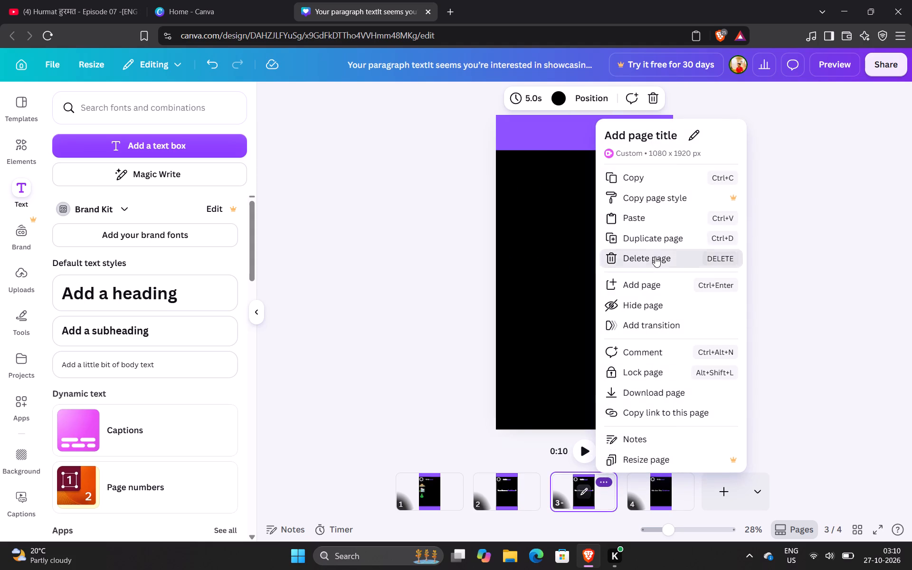
# Duplicate the "We Are The Solution" page.
pyautogui.click(644, 479)
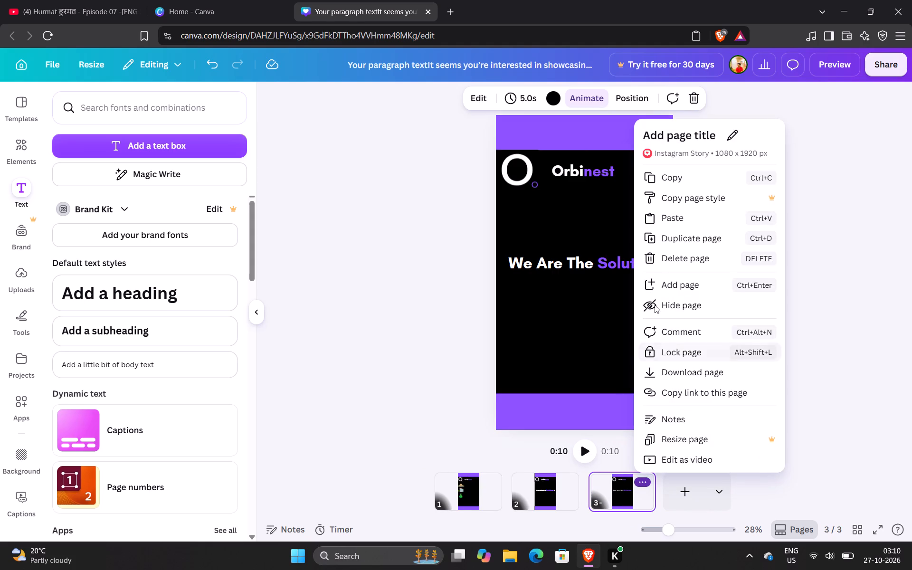
pyautogui.click(674, 240)
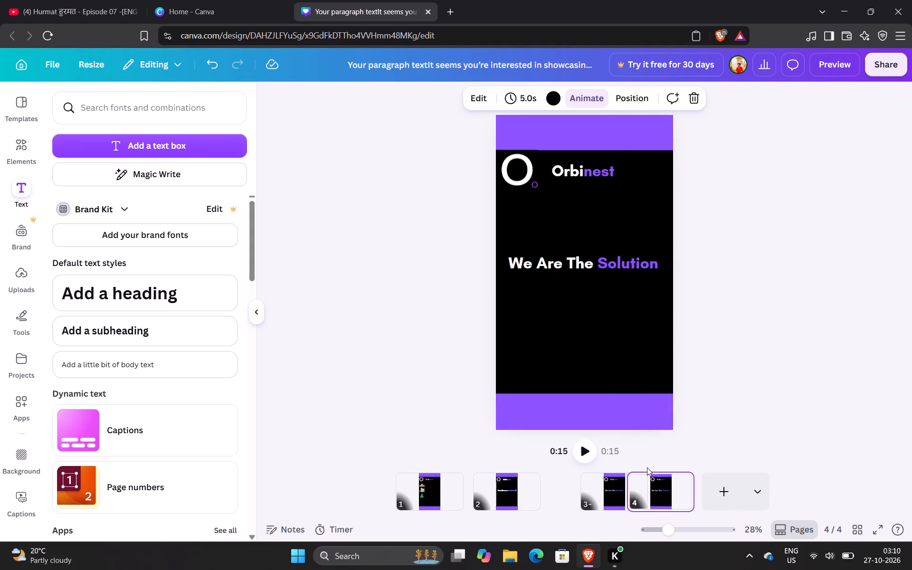
pyautogui.click(644, 487)
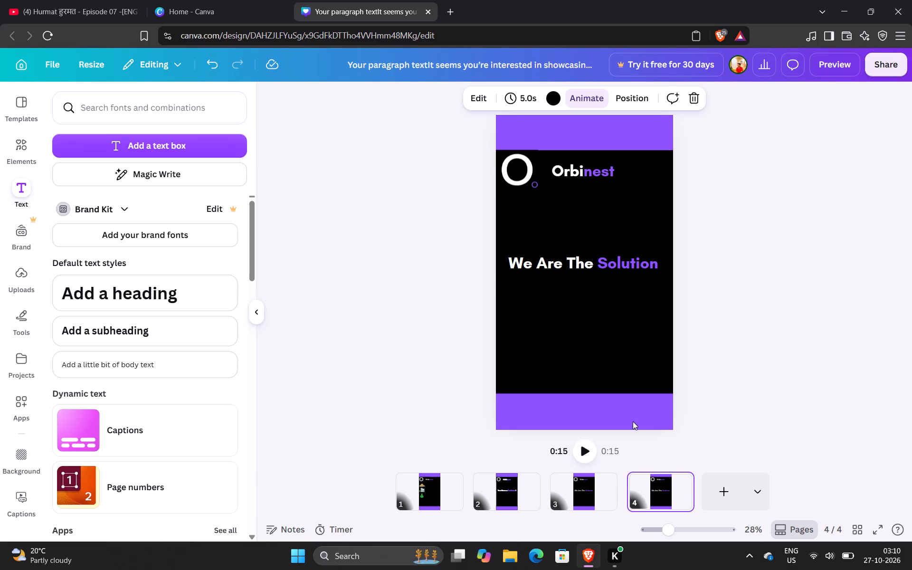
# Replace the "We Are The Solution" text on page 3 with "No Worries".
pyautogui.click(583, 498)
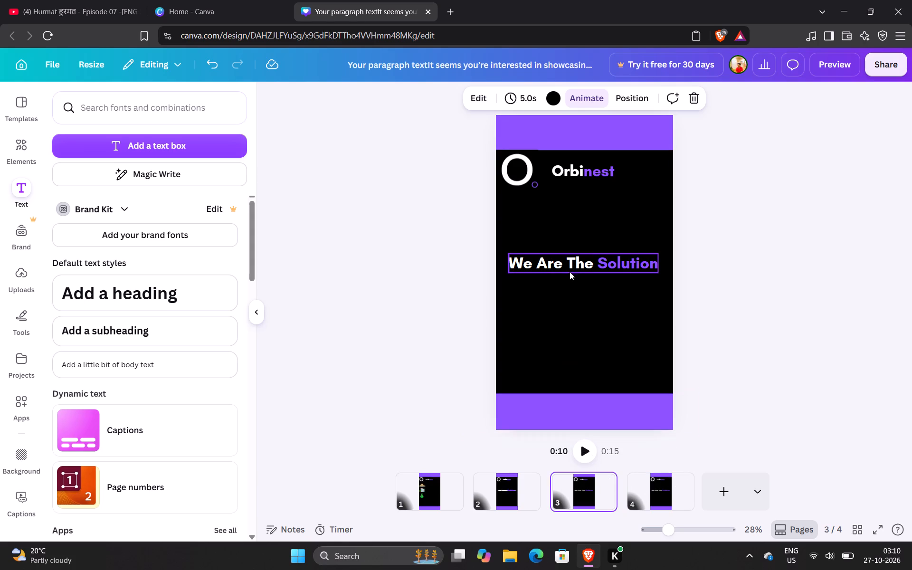
pyautogui.tripleClick(572, 272)
pyautogui.tripleClick(583, 268)
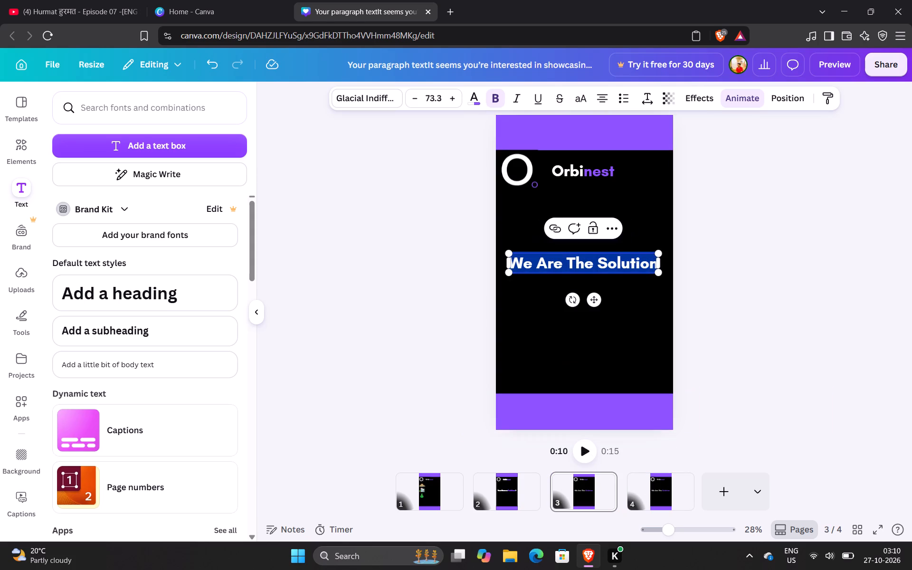
pyautogui.press('BackSpace')
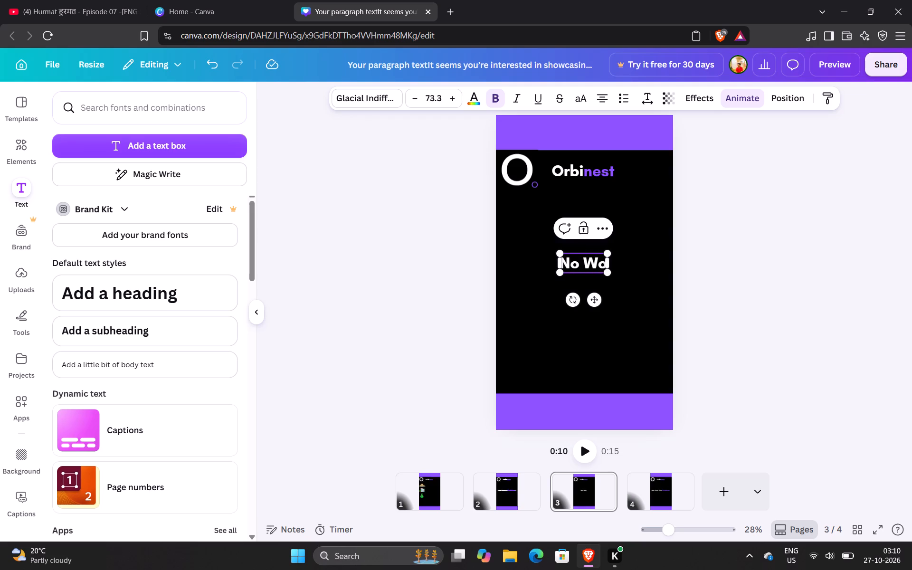
pyautogui.write('rries')
# Recolour the whole "No Worries" text on page 3 in the design's purple.
pyautogui.tripleClick(582, 266)
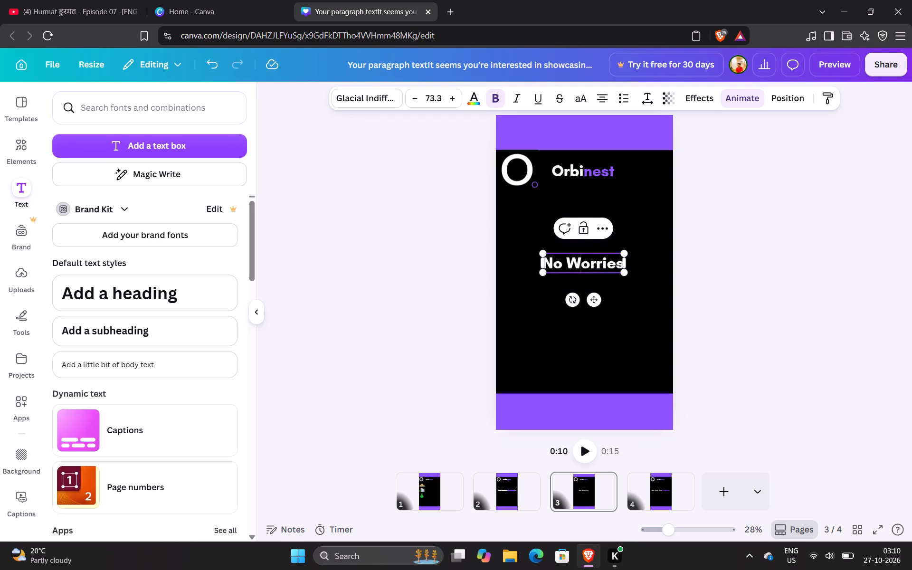
pyautogui.moveTo(497, 98); pyautogui.dragTo(500, 105)
pyautogui.click(495, 102)
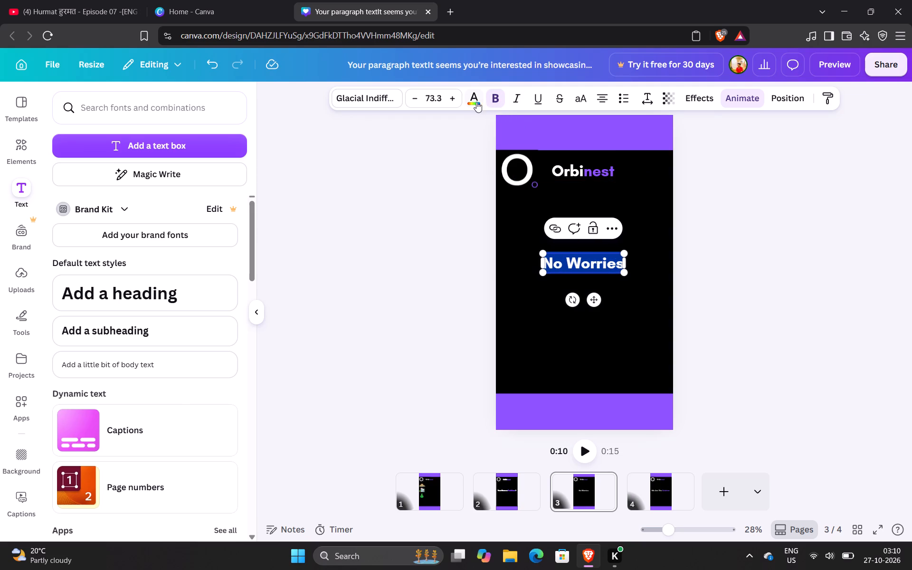
pyautogui.click(475, 101)
pyautogui.click(119, 189)
pyautogui.click(521, 312)
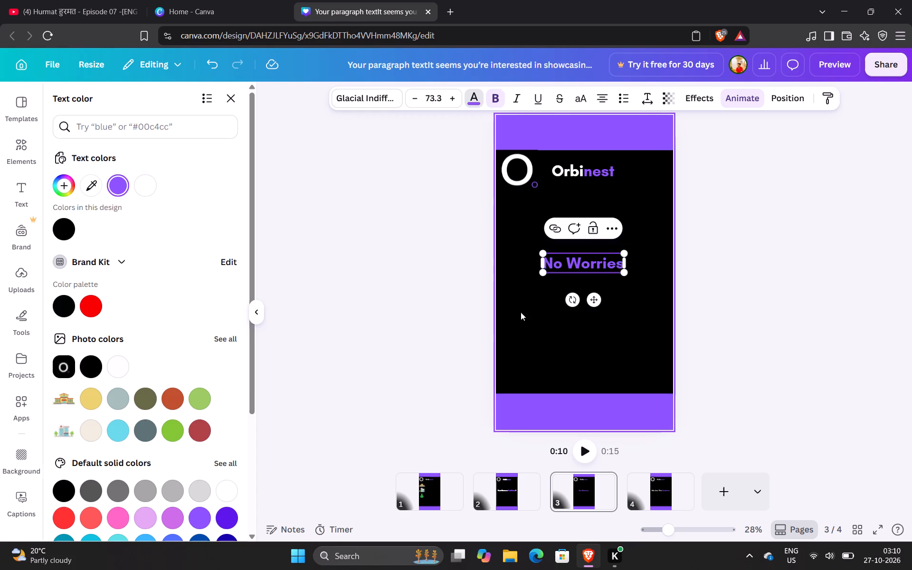
# Append "..." to the "No Worries" text on page 3.
pyautogui.click(608, 262)
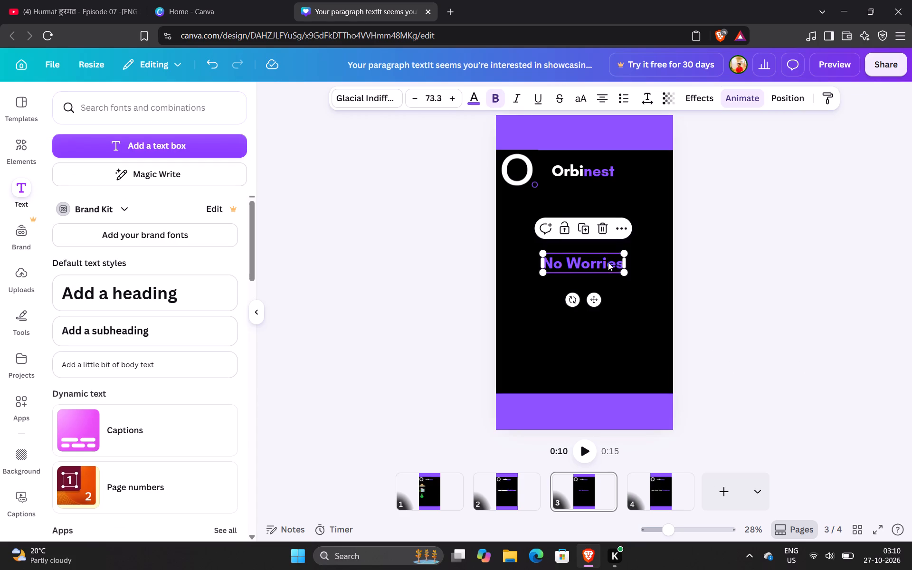
pyautogui.click(617, 263)
pyautogui.press('Right')
pyautogui.write('...')
pyautogui.tripleClick(599, 261)
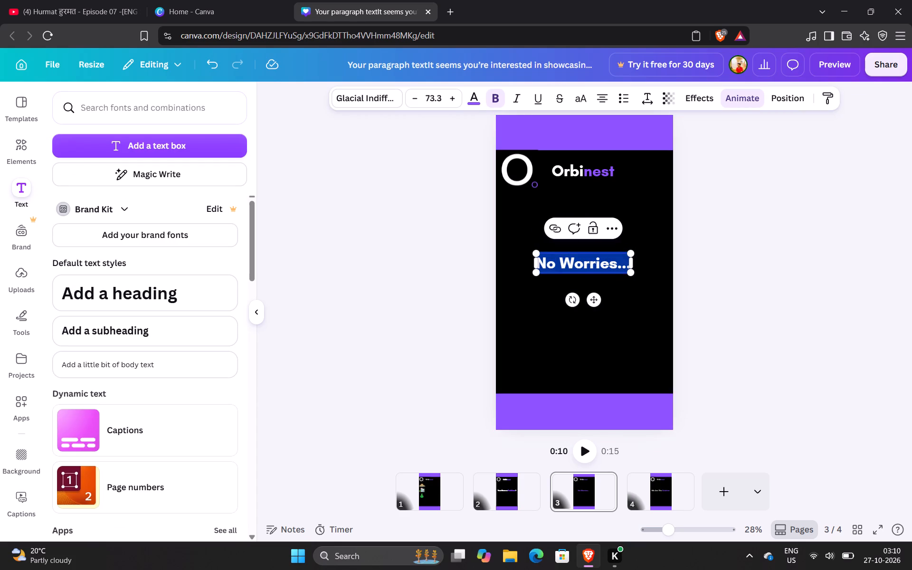
pyautogui.click(774, 357)
# Move the "No Worries..." text slightly lower on page 3, keeping it horizontally centred.
pyautogui.moveTo(594, 269); pyautogui.dragTo(593, 283)
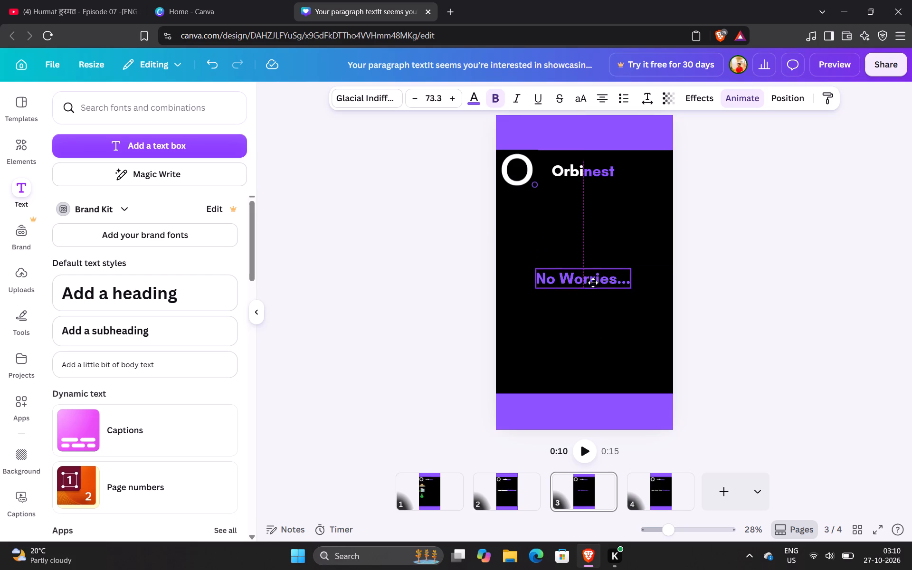
pyautogui.moveTo(593, 283); pyautogui.dragTo(594, 281)
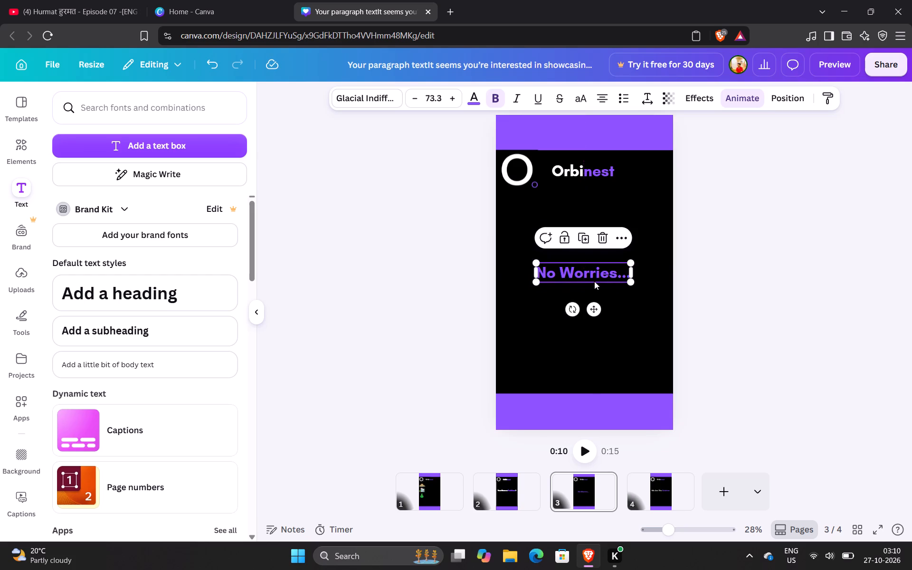
pyautogui.click(747, 323)
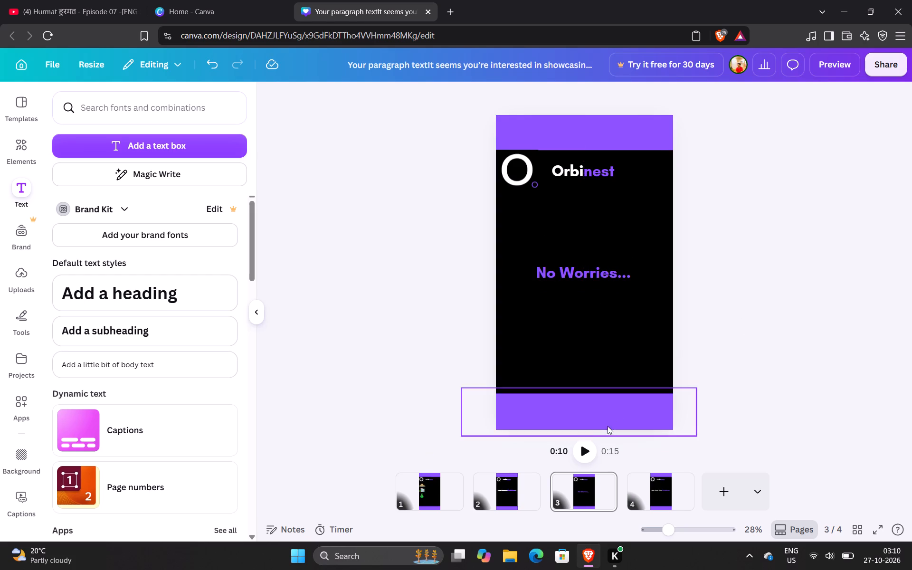
# Play the design from page 2 through the "No Worries..." page to the "We Are The Solution" page.
pyautogui.click(514, 486)
pyautogui.click(580, 455)
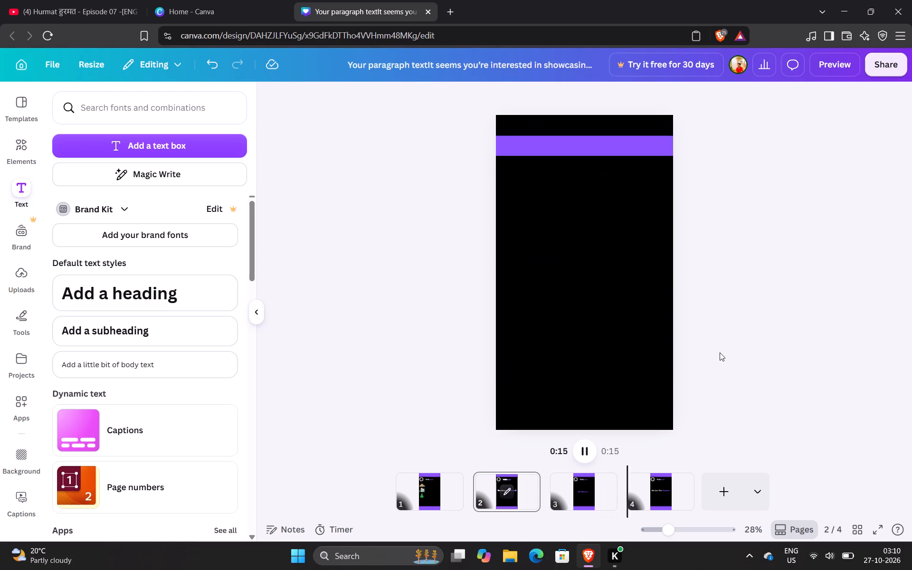
# Play page 2 from its start to check how its elements animate in.
pyautogui.click(521, 500)
pyautogui.click(525, 483)
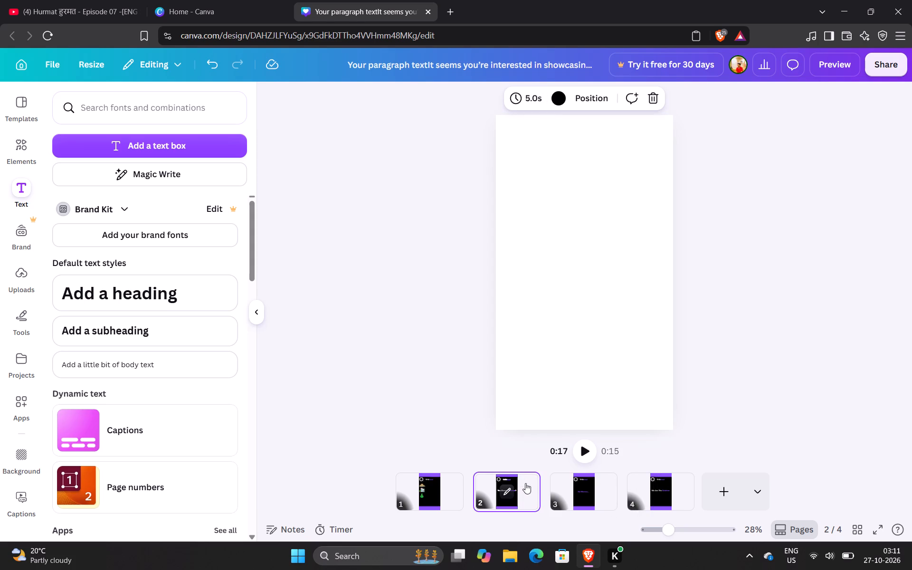
pyautogui.click(583, 490)
pyautogui.click(520, 494)
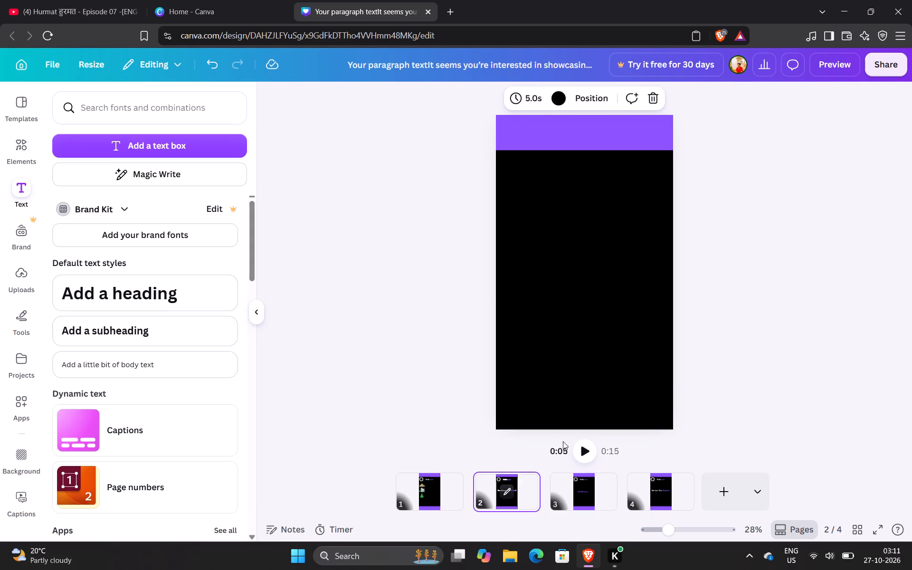
pyautogui.click(509, 159)
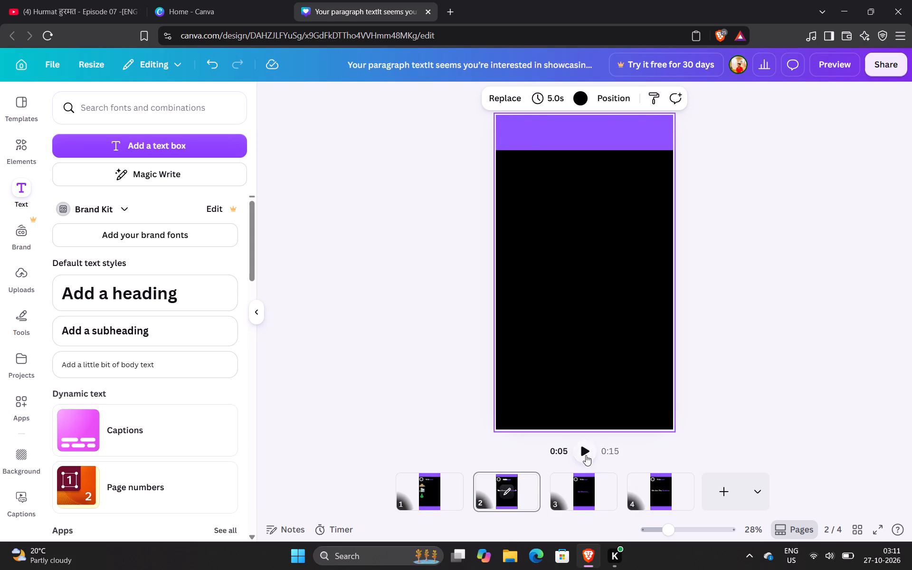
pyautogui.click(586, 455)
pyautogui.click(564, 245)
# Trim the top edge of the O logo on page 2 down to the lower edge of the purple band.
pyautogui.click(525, 174)
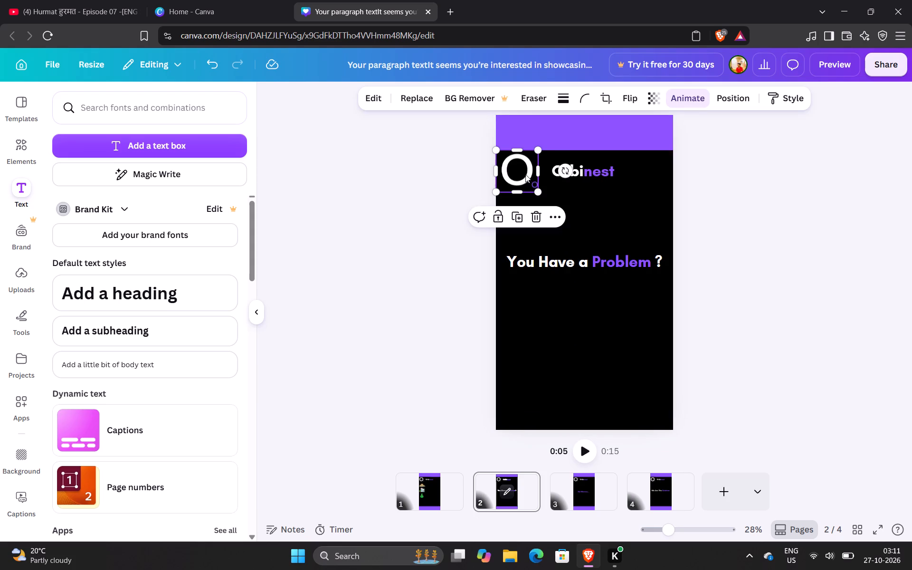
pyautogui.click(525, 174)
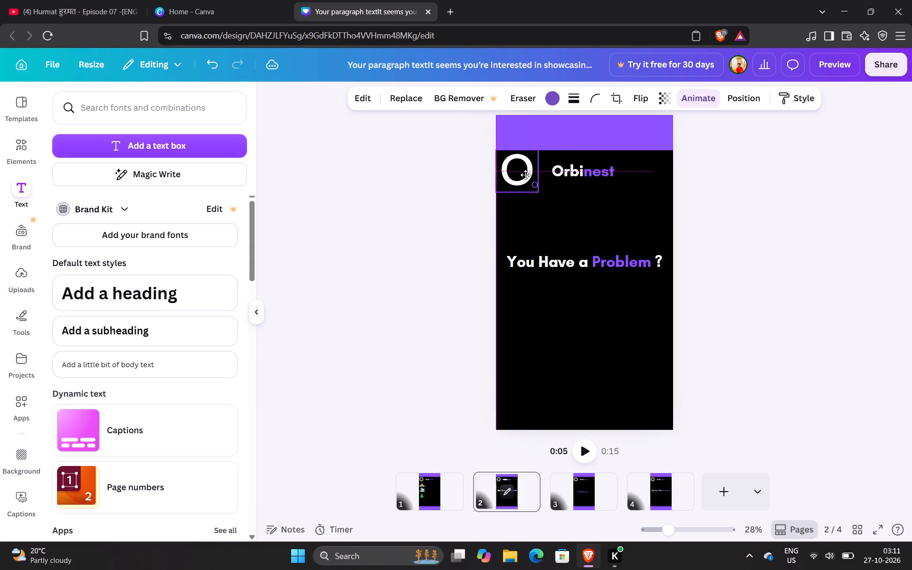
pyautogui.click(759, 311)
pyautogui.click(759, 311)
pyautogui.click(536, 178)
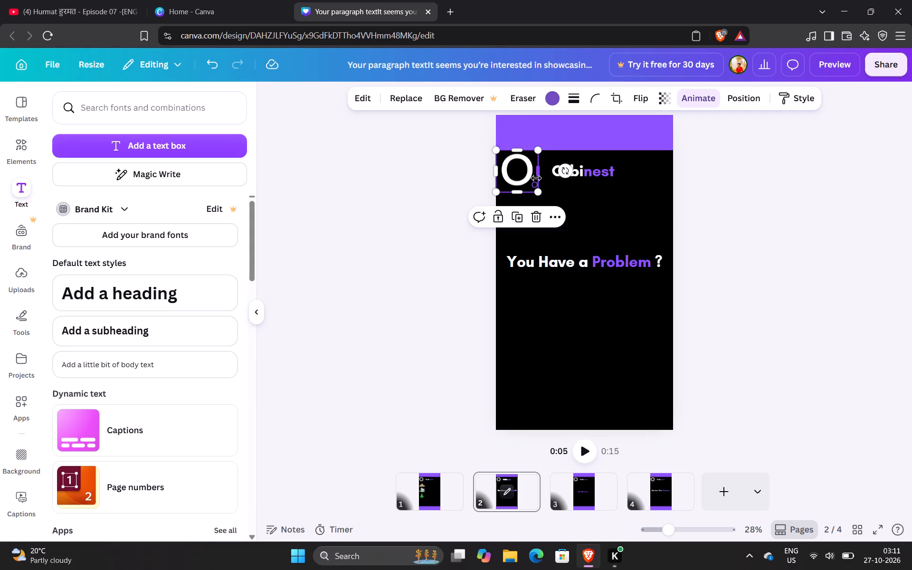
pyautogui.click(524, 150)
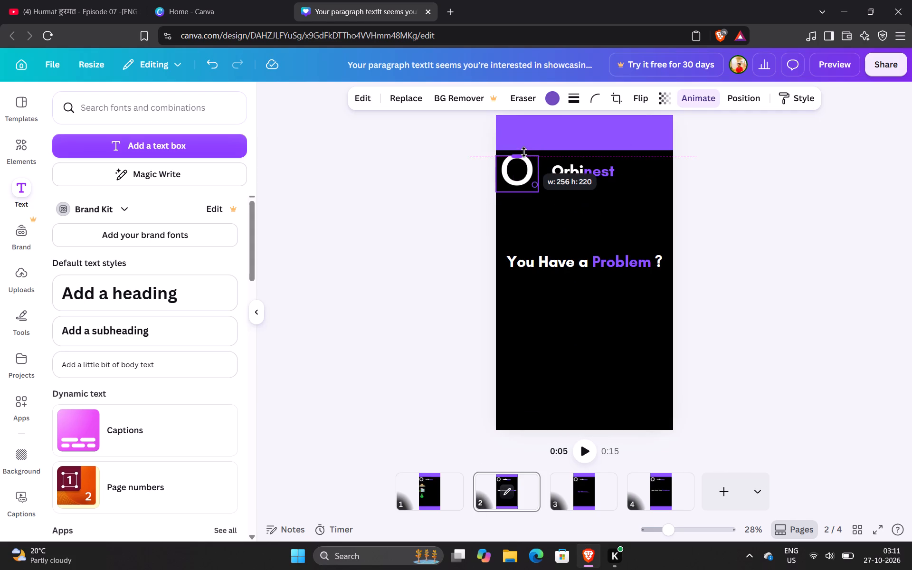
pyautogui.click(788, 297)
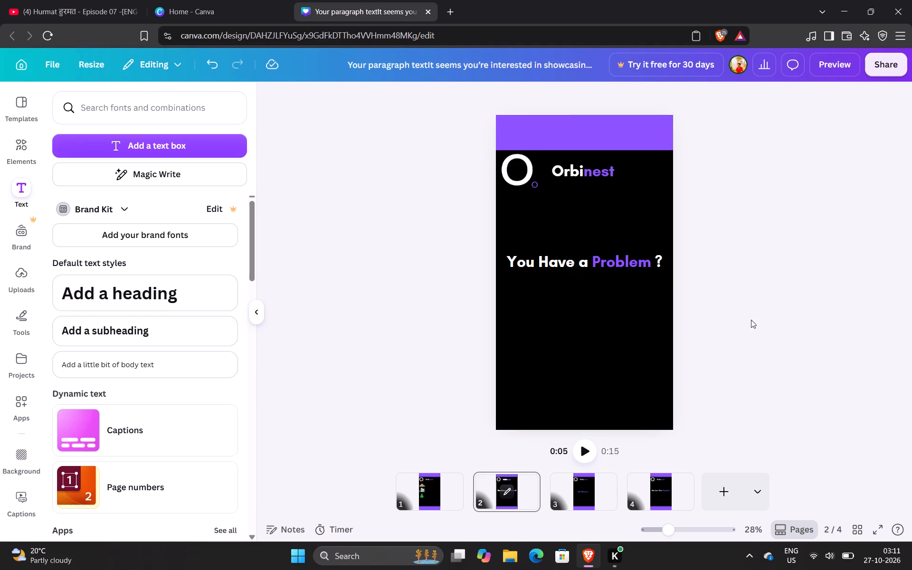
# Trim the top edge of the O logo on page 3 down to the purple band's lower edge.
pyautogui.click(578, 497)
pyautogui.click(518, 177)
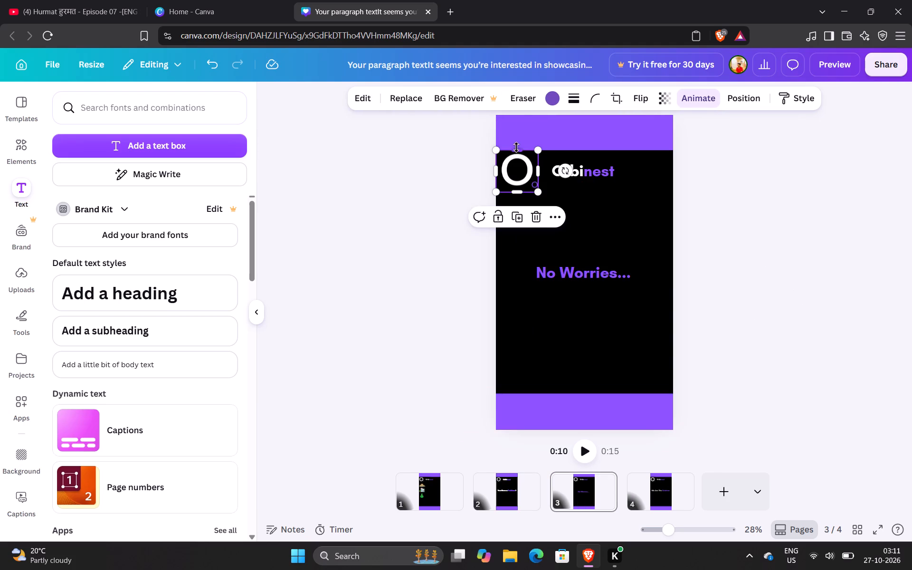
pyautogui.click(516, 150)
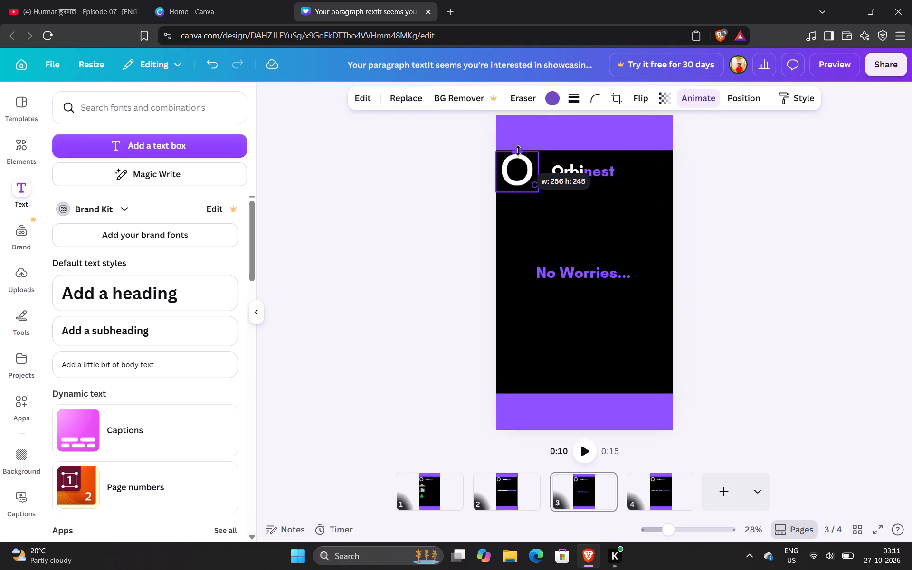
pyautogui.click(801, 337)
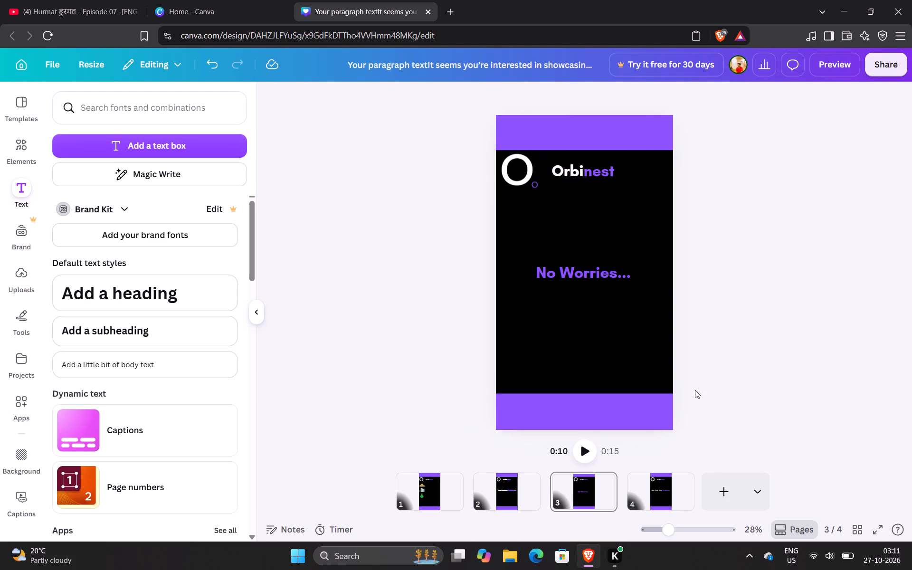
# Trim the top edge of the O logo on page 4 down to the purple band's lower edge.
pyautogui.click(655, 488)
pyautogui.click(524, 172)
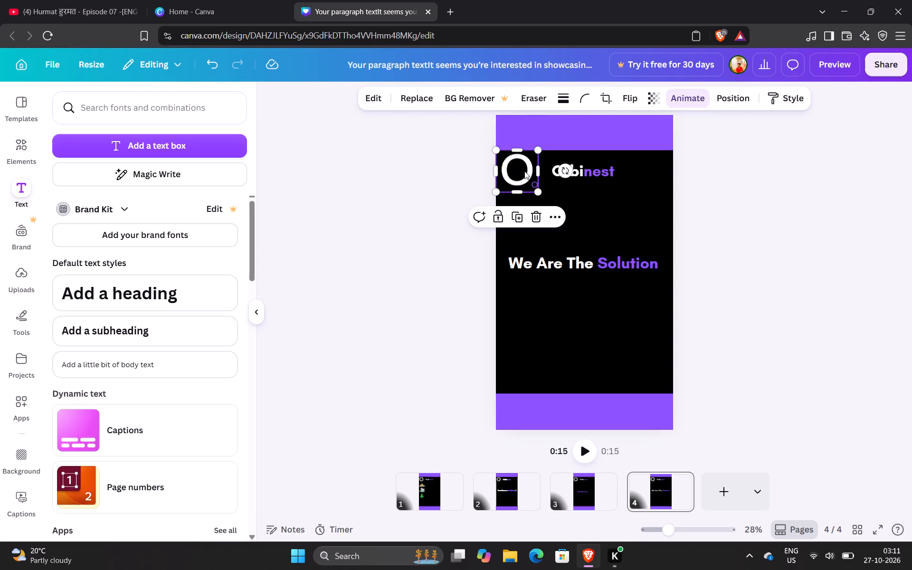
pyautogui.moveTo(521, 151); pyautogui.dragTo(524, 150)
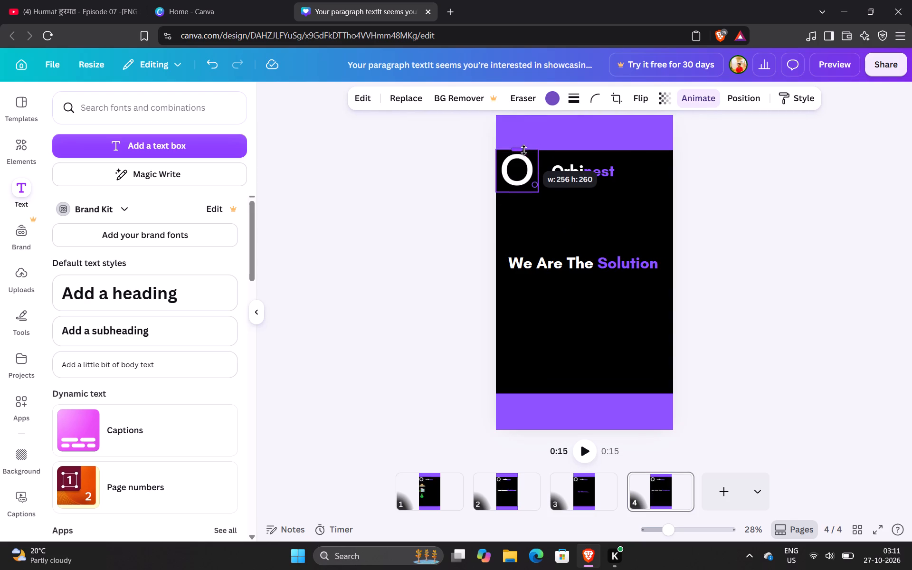
pyautogui.moveTo(524, 150); pyautogui.dragTo(525, 152)
pyautogui.click(742, 295)
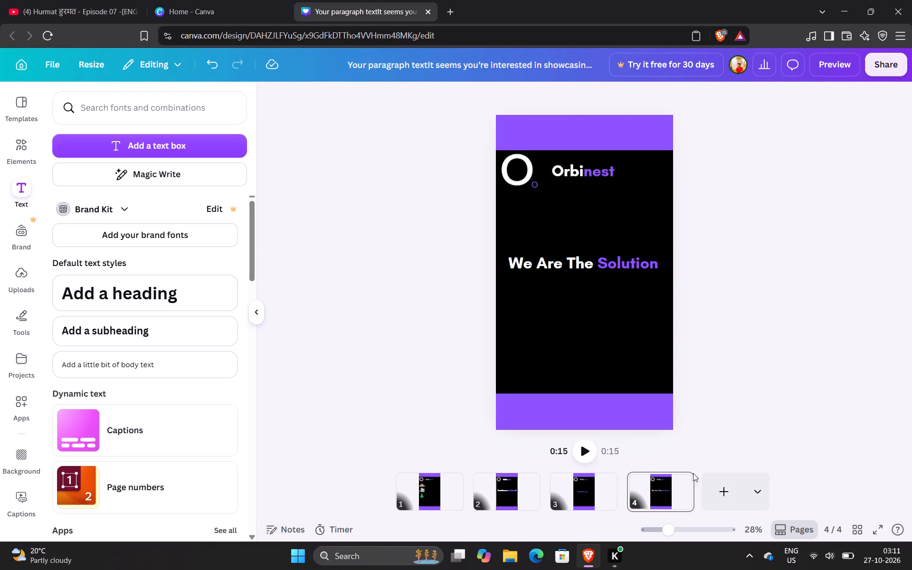
# Play page 2 from its start and pause once the "You Have a Problem ?" text is in place.
pyautogui.click(569, 487)
pyautogui.click(526, 492)
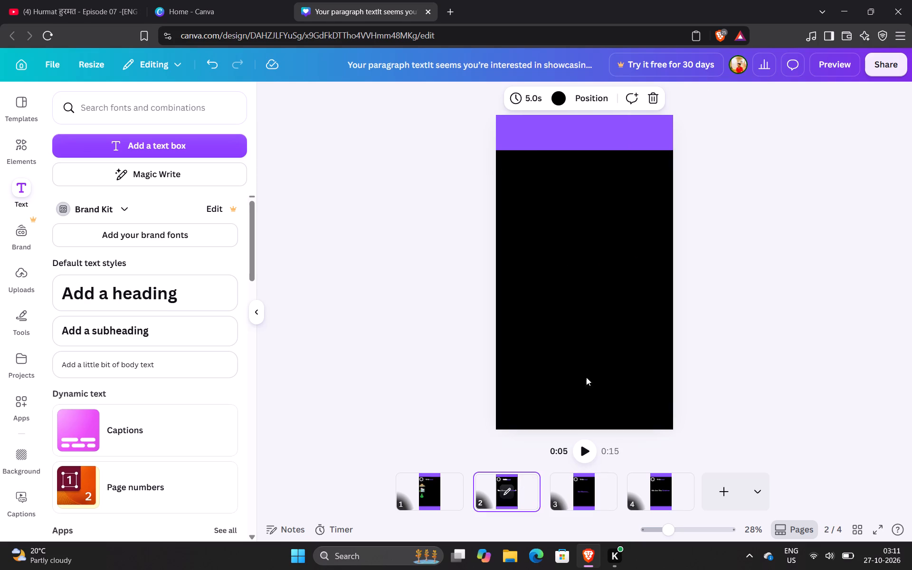
pyautogui.click(576, 448)
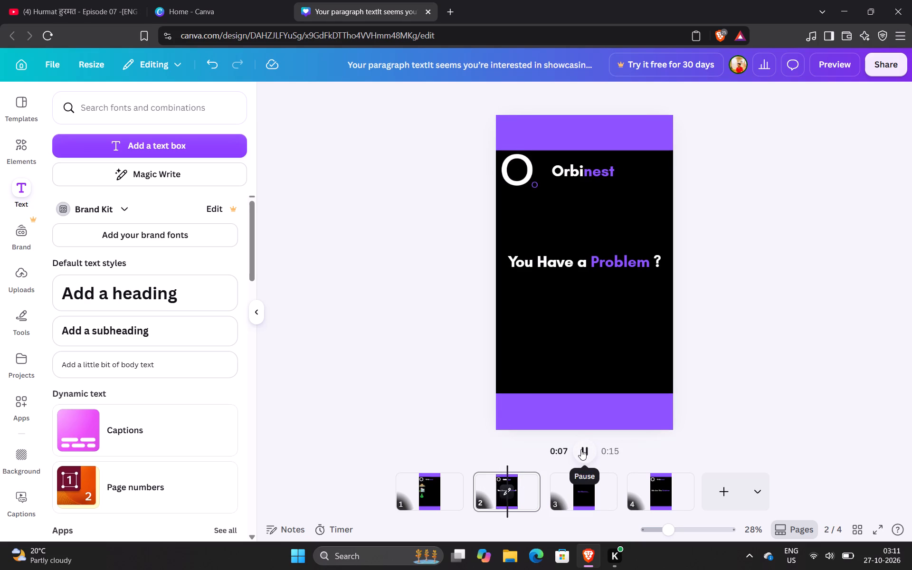
pyautogui.click(581, 449)
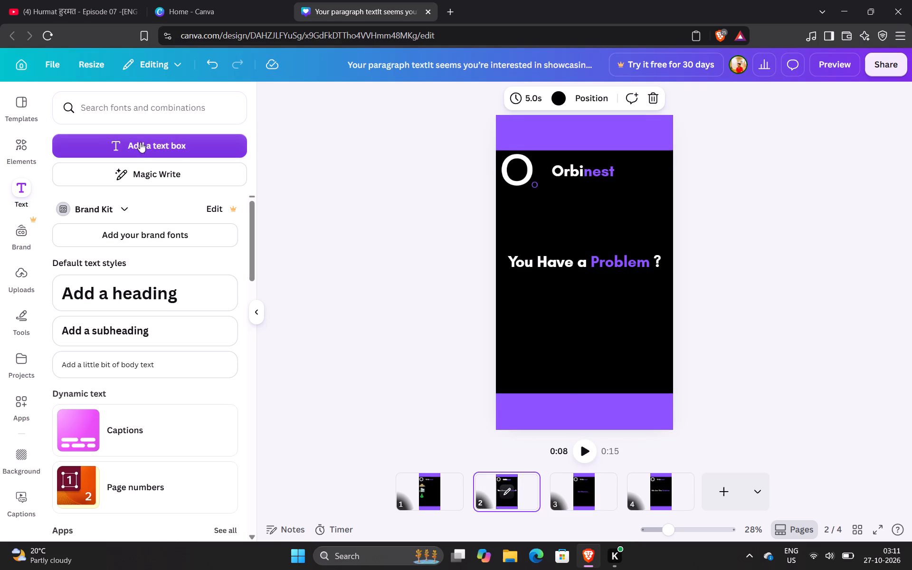
# Add a "No Worries..." text box on page 2, centred just below the "You Have a Problem ?" line.
pyautogui.click(140, 142)
pyautogui.moveTo(598, 278); pyautogui.dragTo(598, 296)
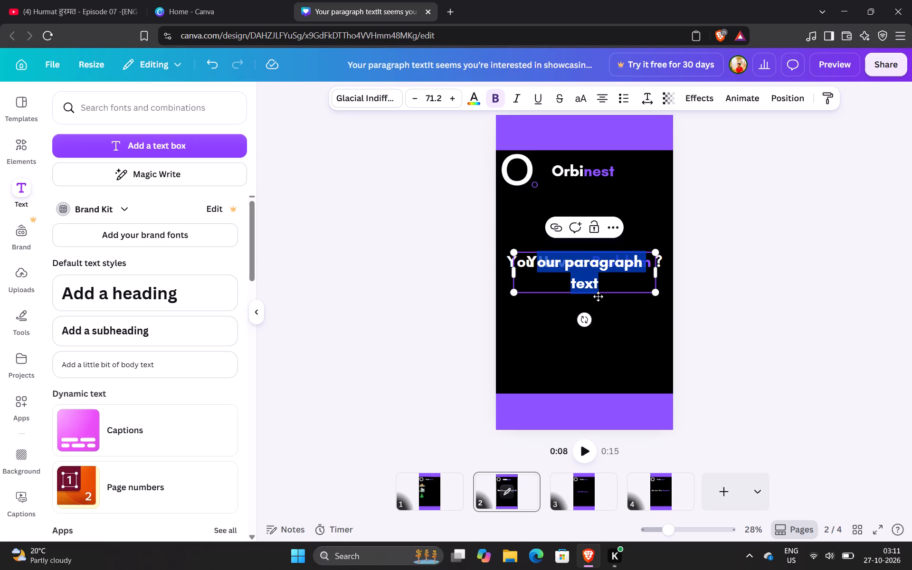
pyautogui.moveTo(598, 296); pyautogui.dragTo(598, 294)
pyautogui.press('BackSpace')
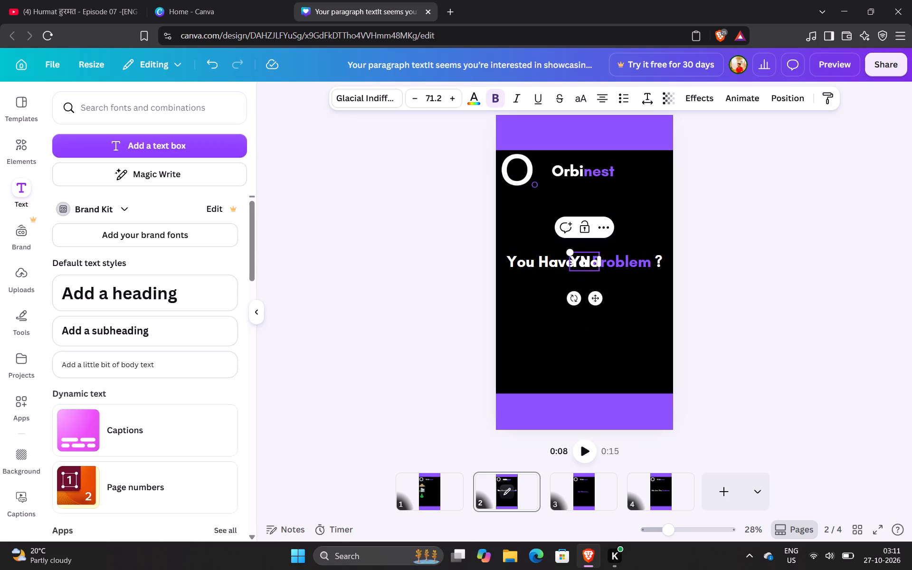
pyautogui.press('BackSpace')
pyautogui.press('BackSpace')
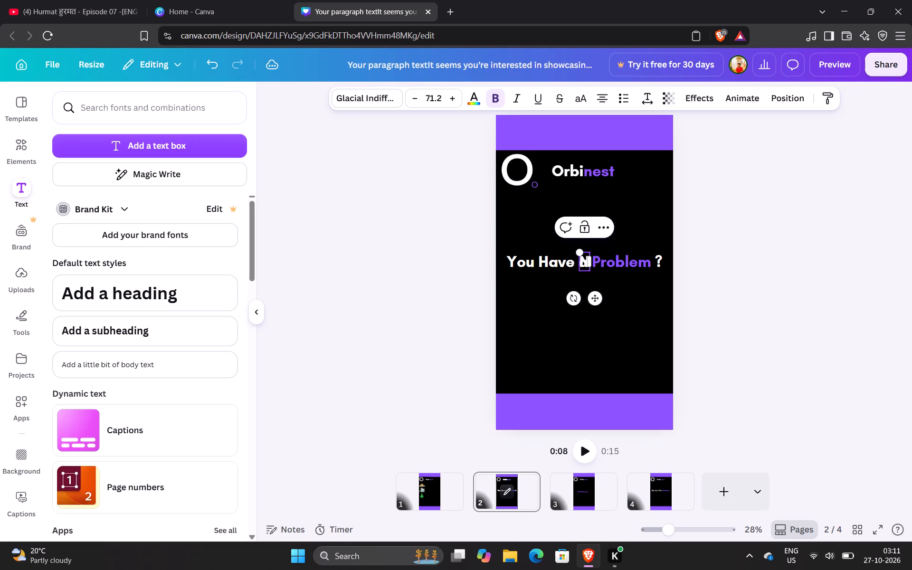
pyautogui.write('irrue')
pyautogui.press('BackSpace')
pyautogui.press('BackSpace')
pyautogui.press('BackSpace')
pyautogui.press('BackSpace')
pyautogui.press('BackSpace')
pyautogui.write('orries')
pyautogui.write('...')
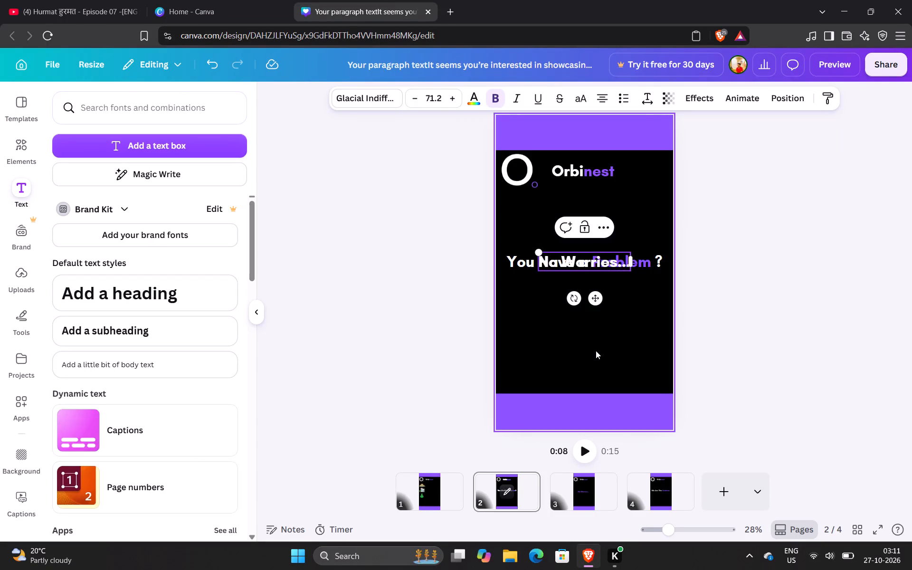
pyautogui.moveTo(595, 296); pyautogui.dragTo(593, 345)
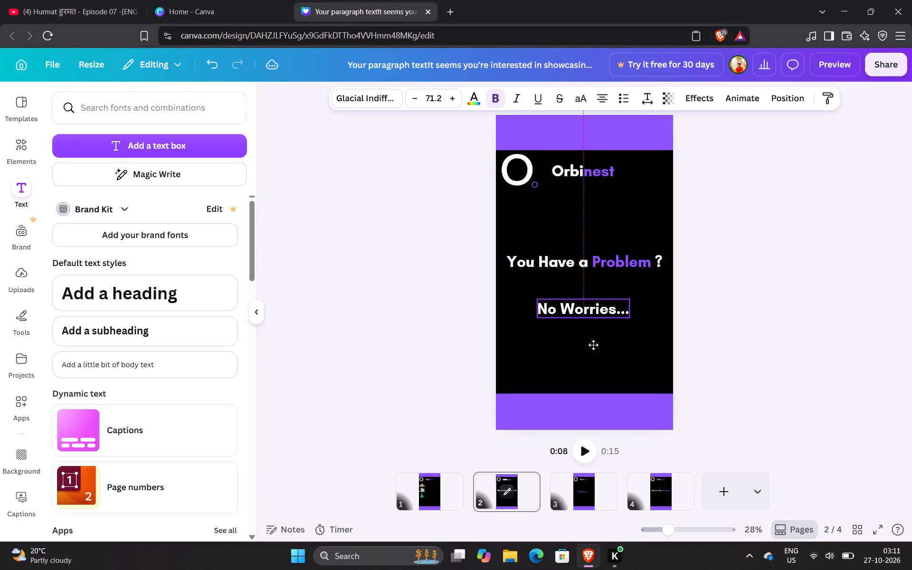
pyautogui.moveTo(593, 345); pyautogui.dragTo(595, 335)
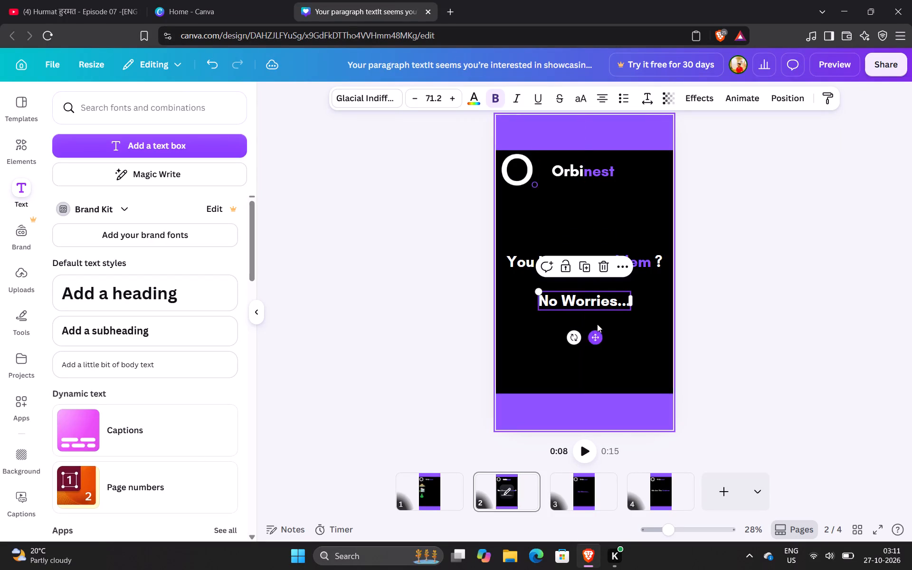
# Recolour the word "Worries" in page 2's new text in the design's purple.
pyautogui.click(589, 302)
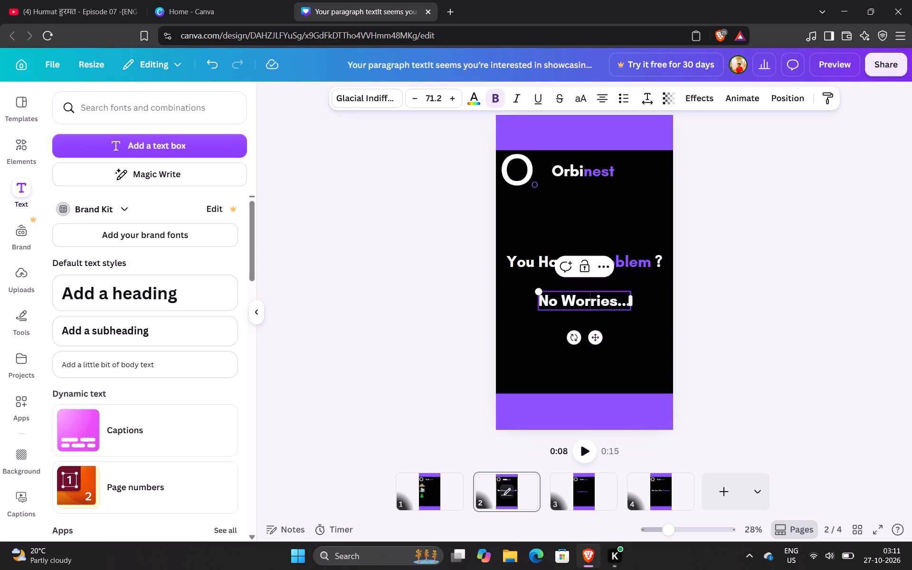
pyautogui.doubleClick(579, 303)
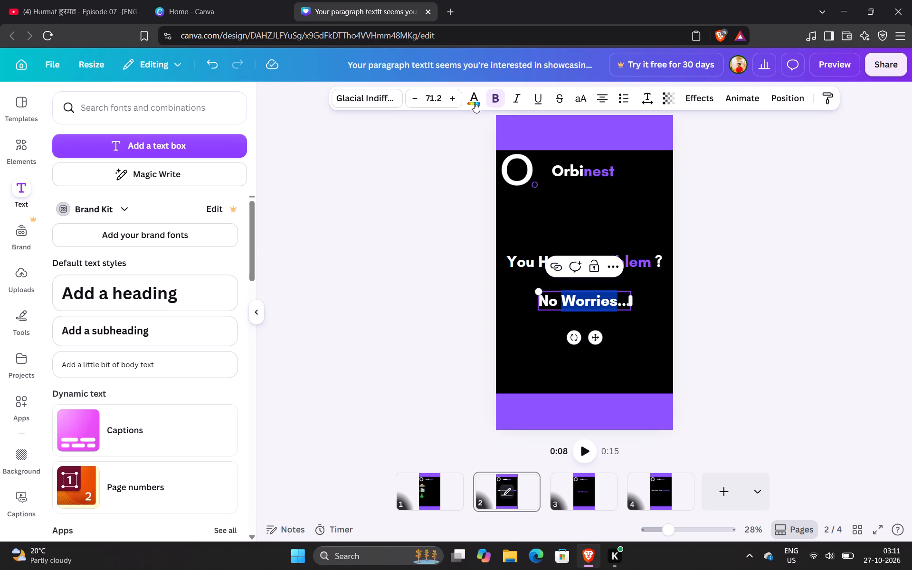
pyautogui.click(472, 101)
pyautogui.click(121, 187)
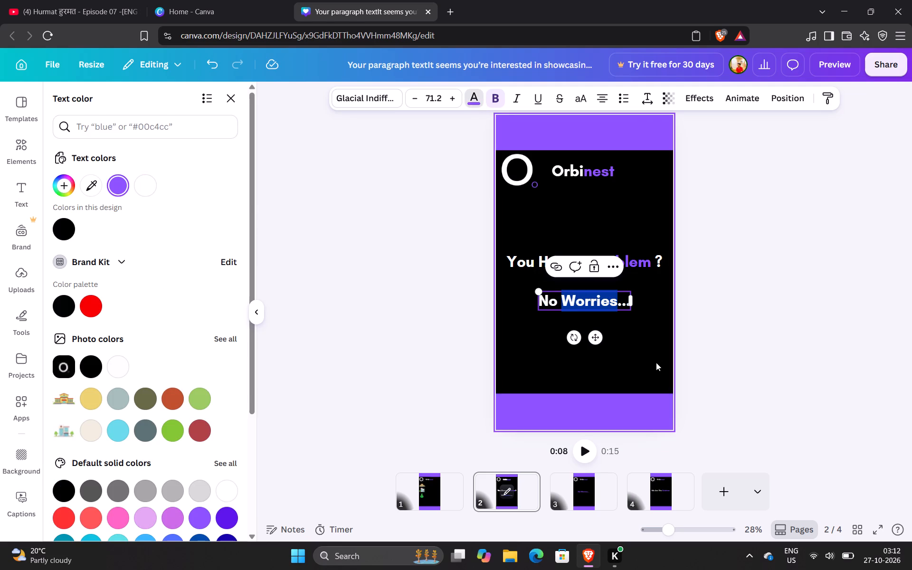
# Play page 2 from its start to check when the "No Worries..." text comes in.
pyautogui.click(597, 496)
pyautogui.click(520, 490)
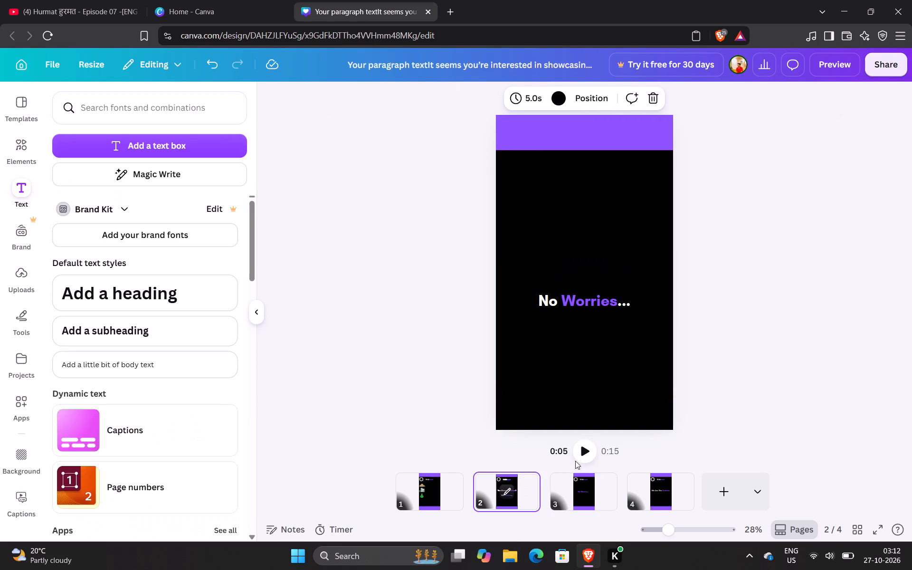
pyautogui.click(579, 448)
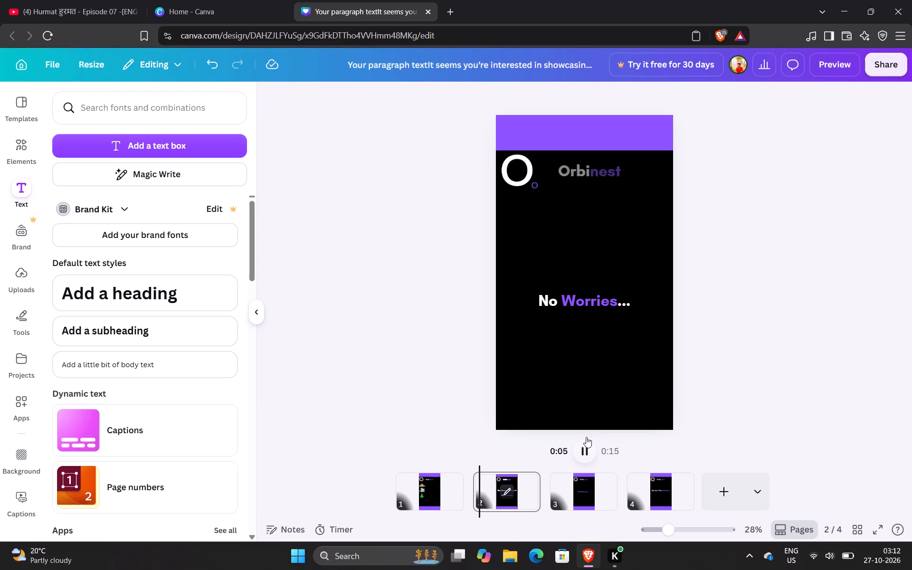
# Apply the Ascend animation to the "No Worries..." text on page 2.
pyautogui.click(607, 303)
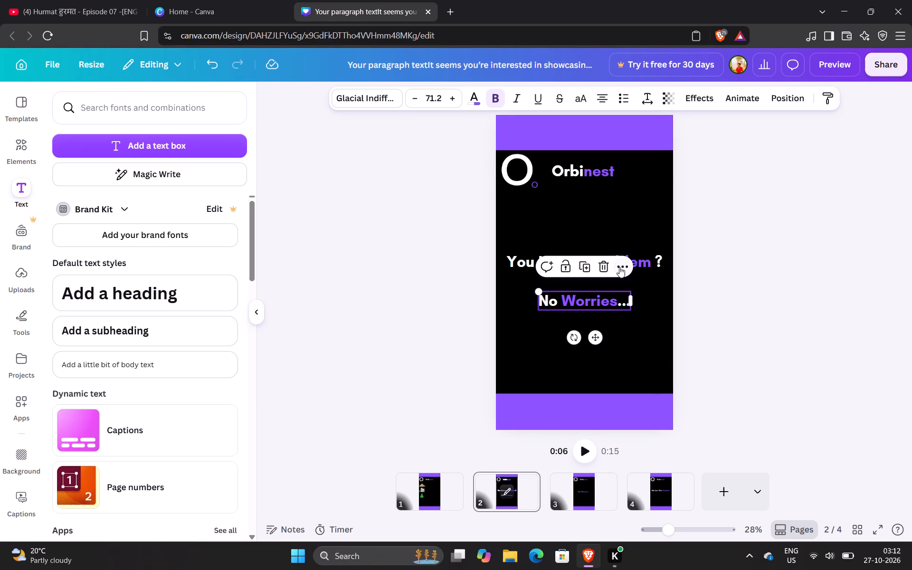
pyautogui.tripleClick(602, 297)
pyautogui.click(746, 102)
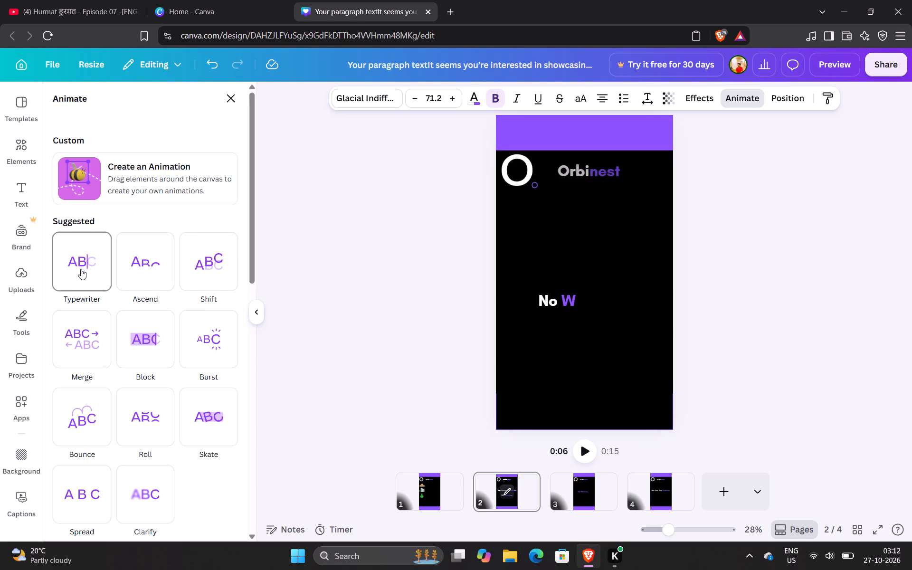
pyautogui.click(158, 276)
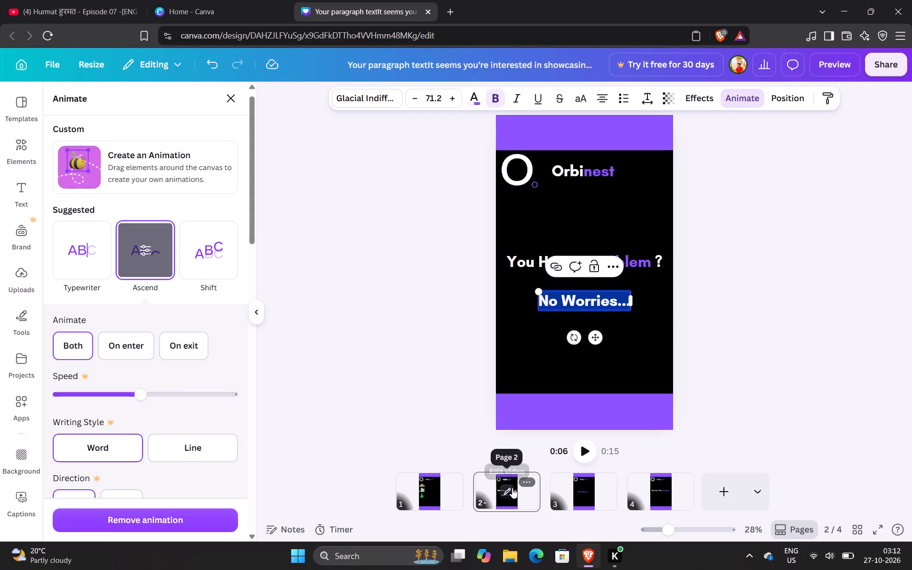
# Shift the bottom purple bar's clip on page 2's timeline so that it starts at 0 s.
pyautogui.click(506, 490)
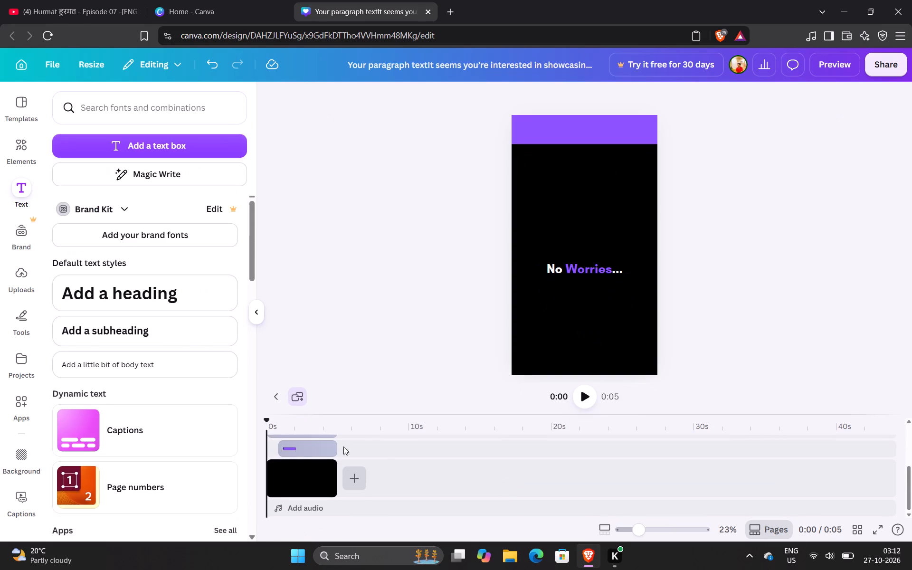
pyautogui.click(291, 448)
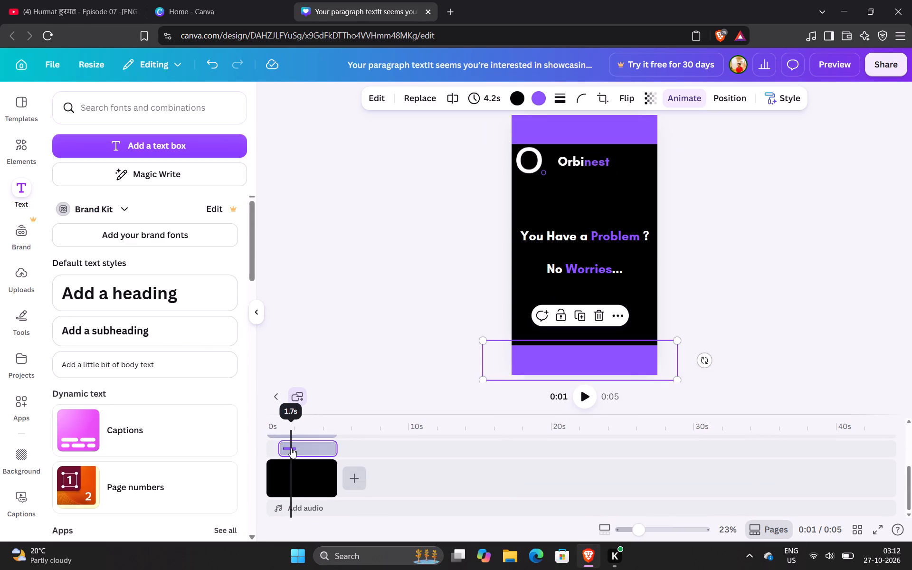
pyautogui.moveTo(291, 448); pyautogui.dragTo(312, 448)
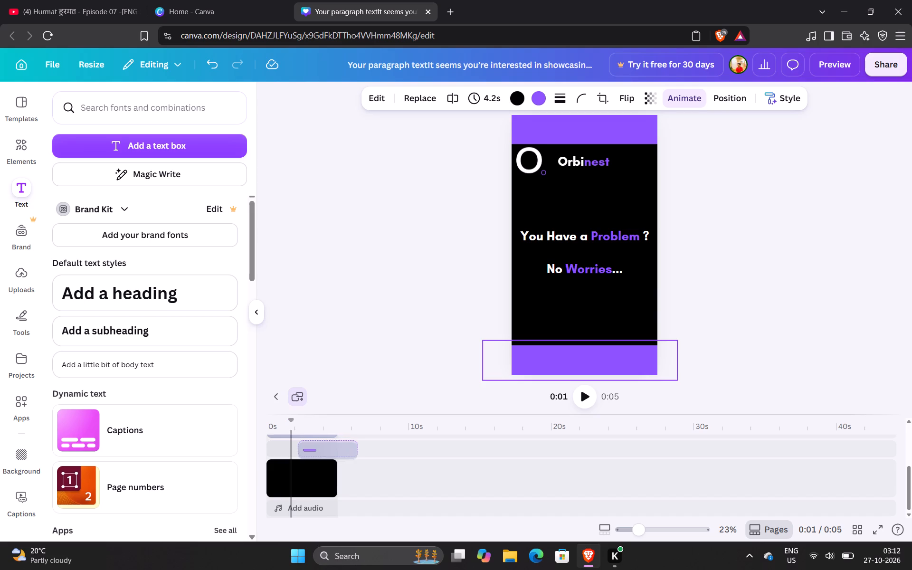
pyautogui.moveTo(312, 448); pyautogui.dragTo(312, 449)
pyautogui.moveTo(312, 449); pyautogui.dragTo(289, 449)
pyautogui.moveTo(289, 449); pyautogui.dragTo(276, 451)
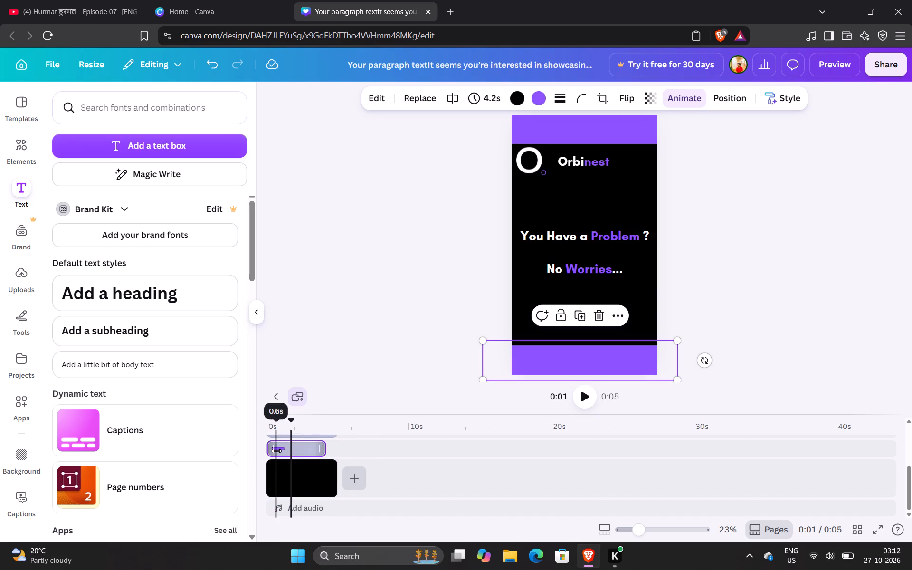
# Delay the "No Worries..." clip on page 2's timeline to start at about 2.5 s, checking playback between moves.
pyautogui.scroll(3, 344, 462)
pyautogui.click(316, 448)
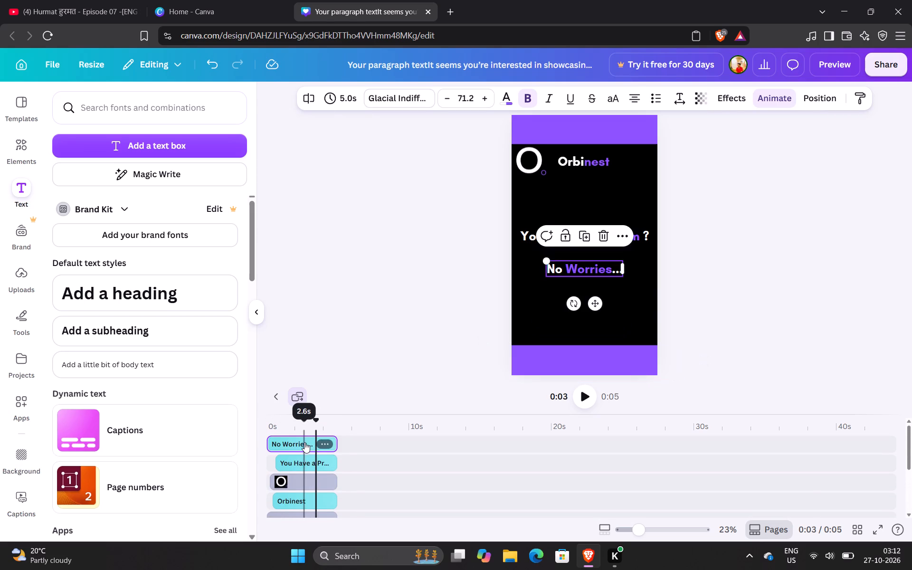
pyautogui.moveTo(304, 442); pyautogui.dragTo(319, 442)
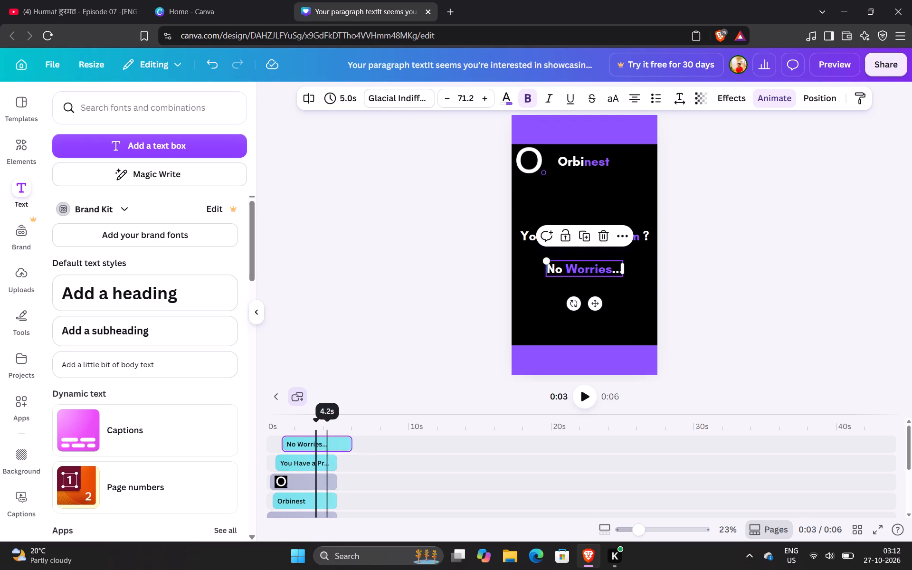
pyautogui.moveTo(317, 419); pyautogui.dragTo(239, 415)
pyautogui.click(584, 395)
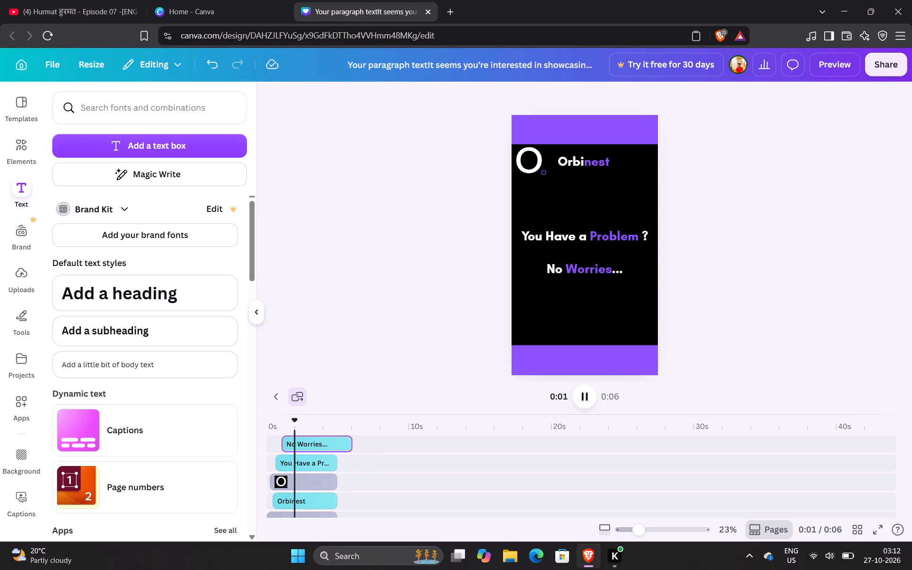
pyautogui.moveTo(334, 443); pyautogui.dragTo(351, 440)
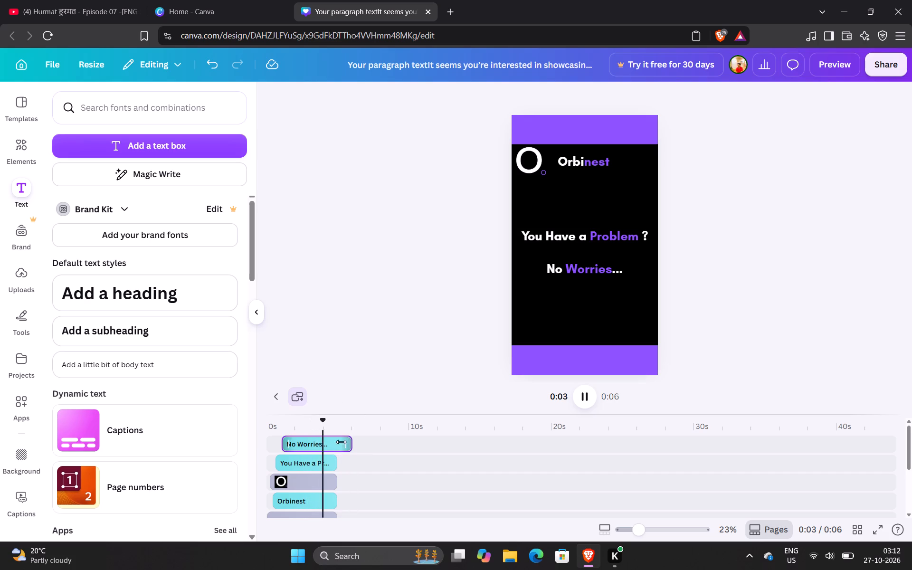
pyautogui.moveTo(316, 441); pyautogui.dragTo(338, 437)
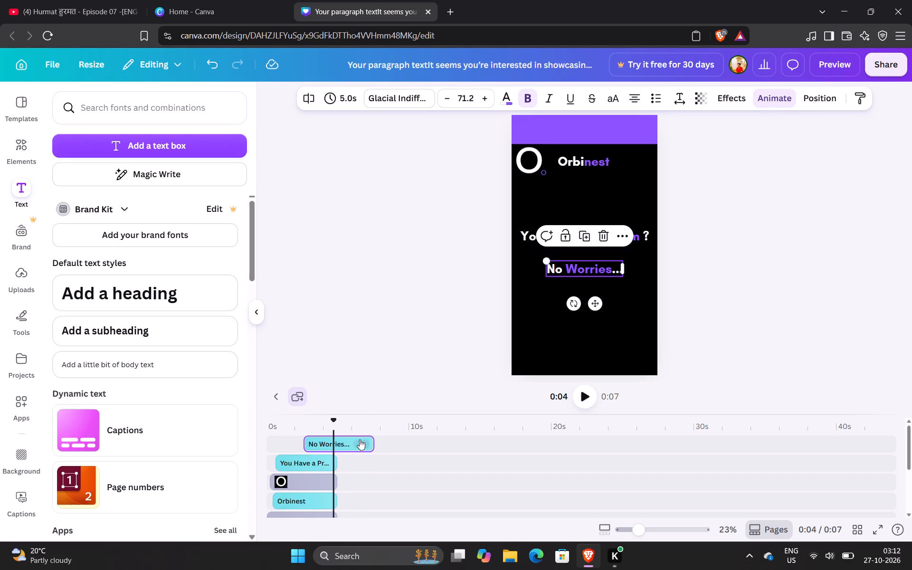
# Play page 2 from its start to check the timing of the "No Worries..." clip against the other elements.
pyautogui.moveTo(336, 417); pyautogui.dragTo(242, 413)
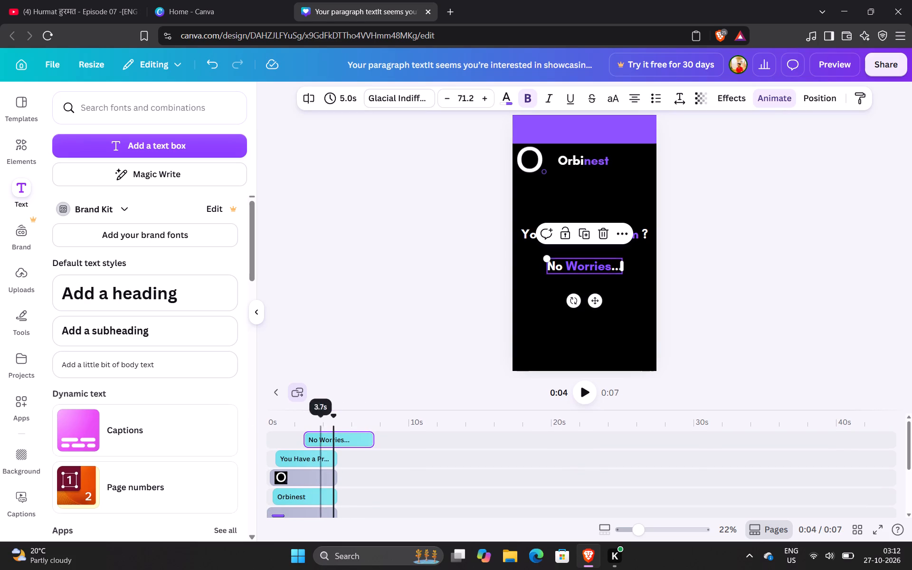
pyautogui.moveTo(334, 416); pyautogui.dragTo(252, 411)
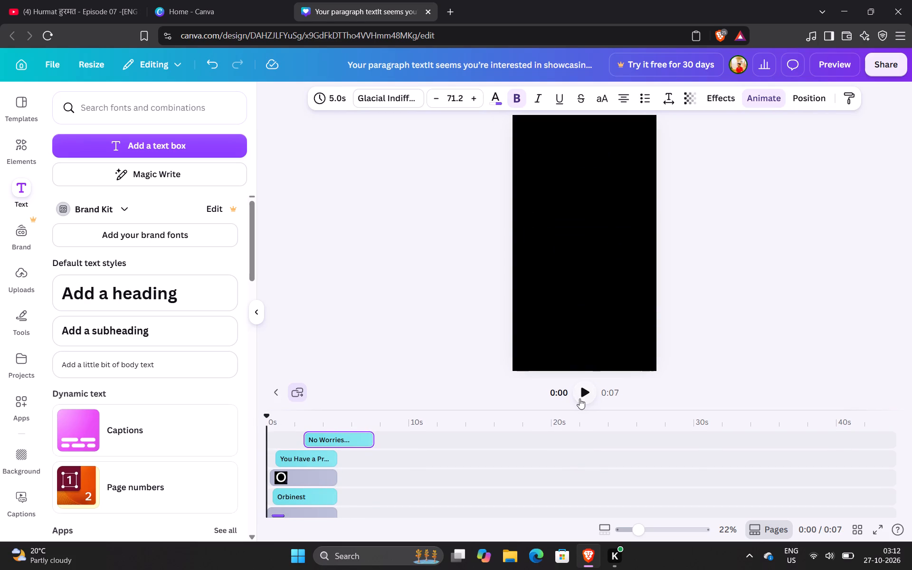
pyautogui.click(579, 399)
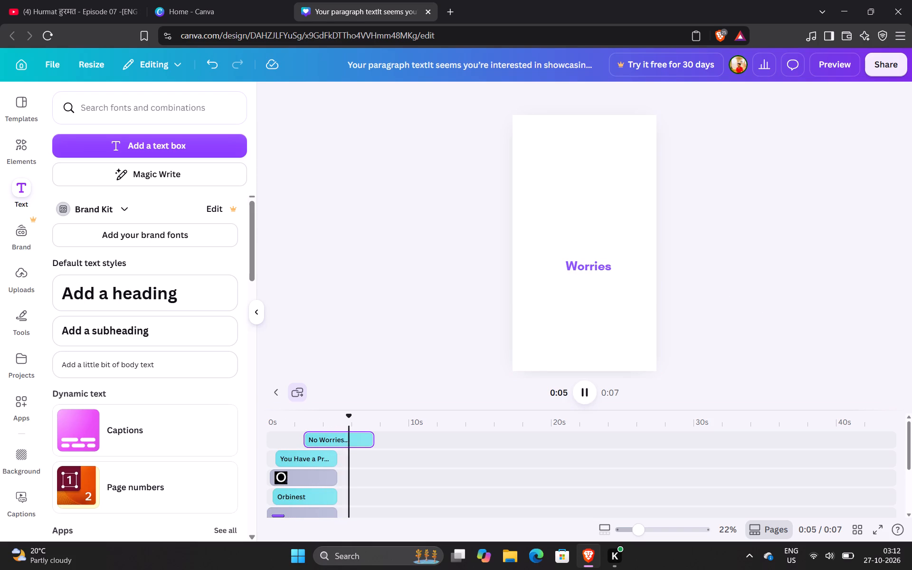
# Trim the end of the "No Worries..." clip on page 2's timeline to a 1.6 s duration and play back from about 1.7 s.
pyautogui.click(367, 442)
pyautogui.moveTo(369, 441); pyautogui.dragTo(352, 444)
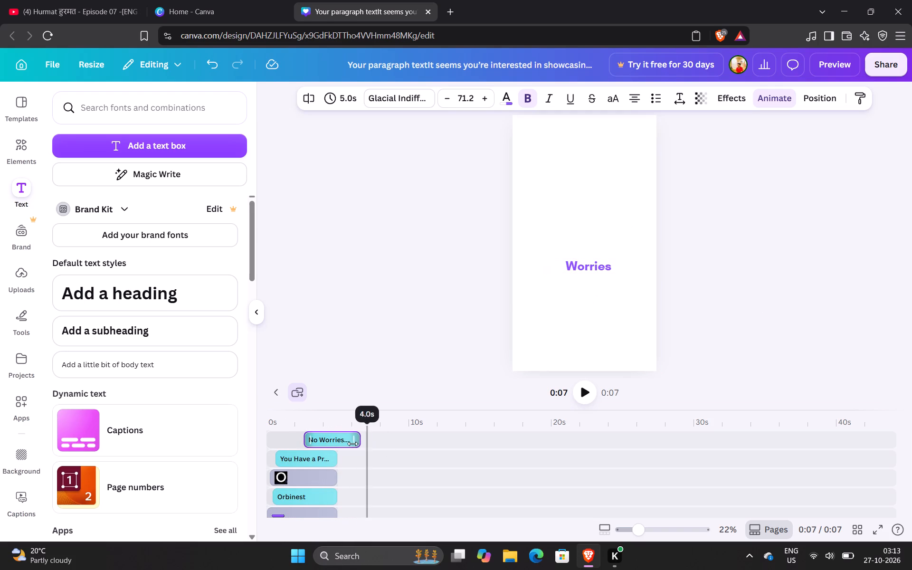
pyautogui.moveTo(352, 444); pyautogui.dragTo(348, 444)
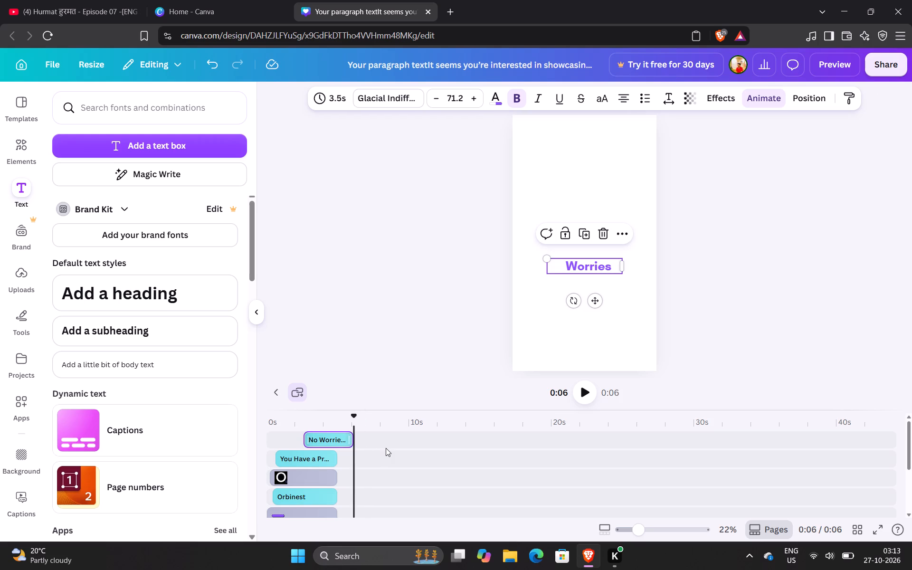
pyautogui.moveTo(351, 438); pyautogui.dragTo(345, 440)
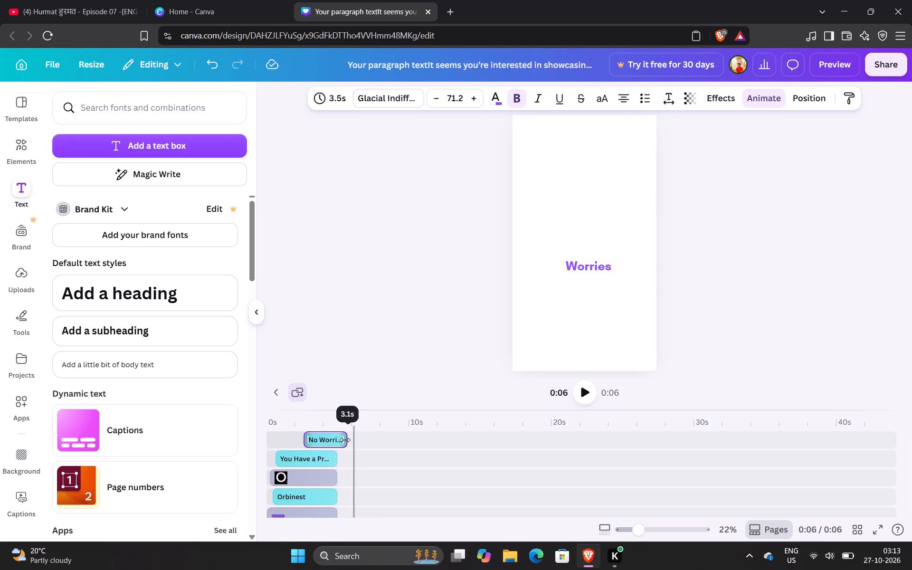
pyautogui.moveTo(345, 440); pyautogui.dragTo(335, 440)
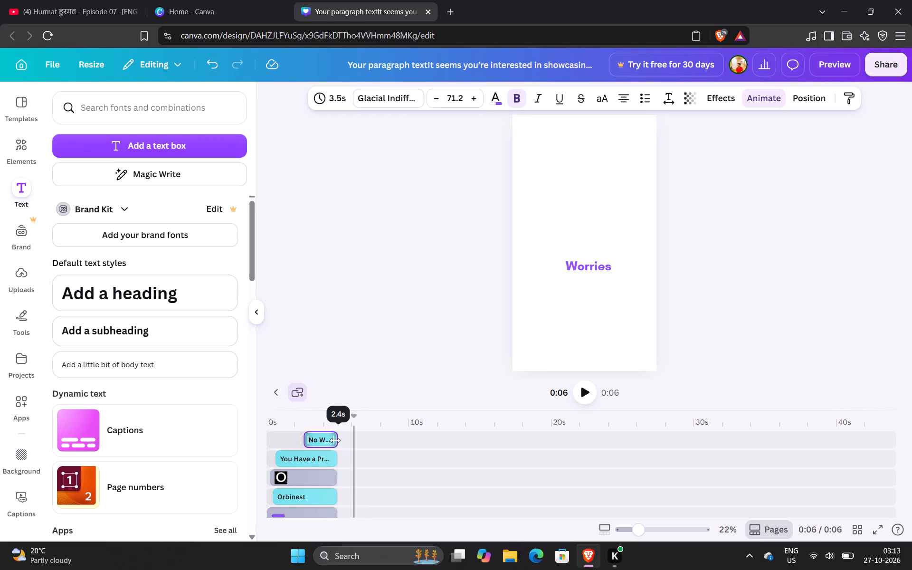
pyautogui.moveTo(335, 440); pyautogui.dragTo(334, 440)
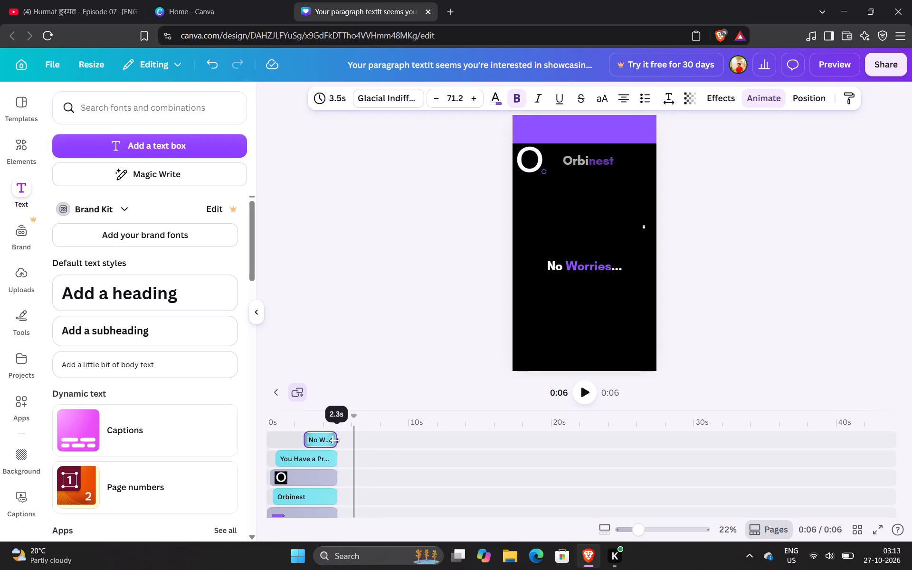
pyautogui.moveTo(334, 440); pyautogui.dragTo(328, 441)
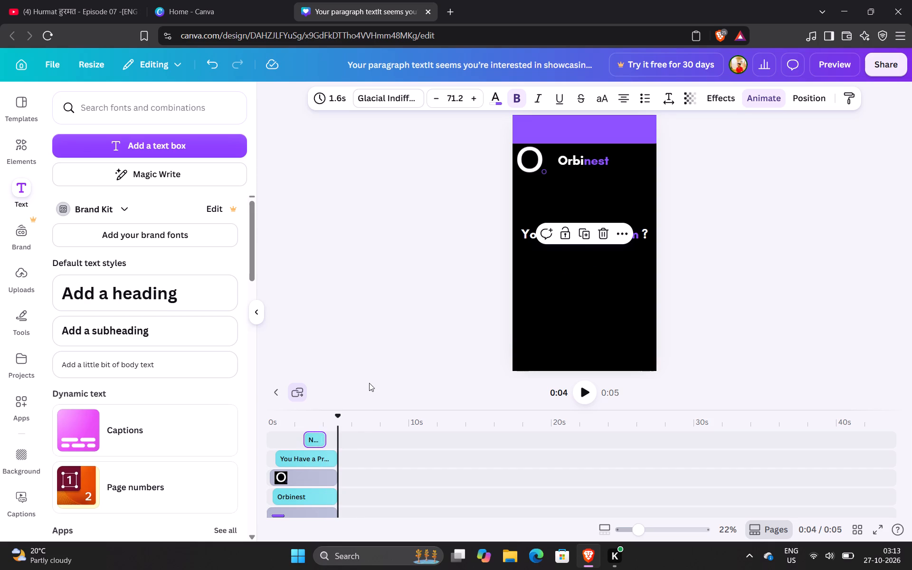
pyautogui.click(369, 382)
pyautogui.moveTo(337, 417); pyautogui.dragTo(291, 416)
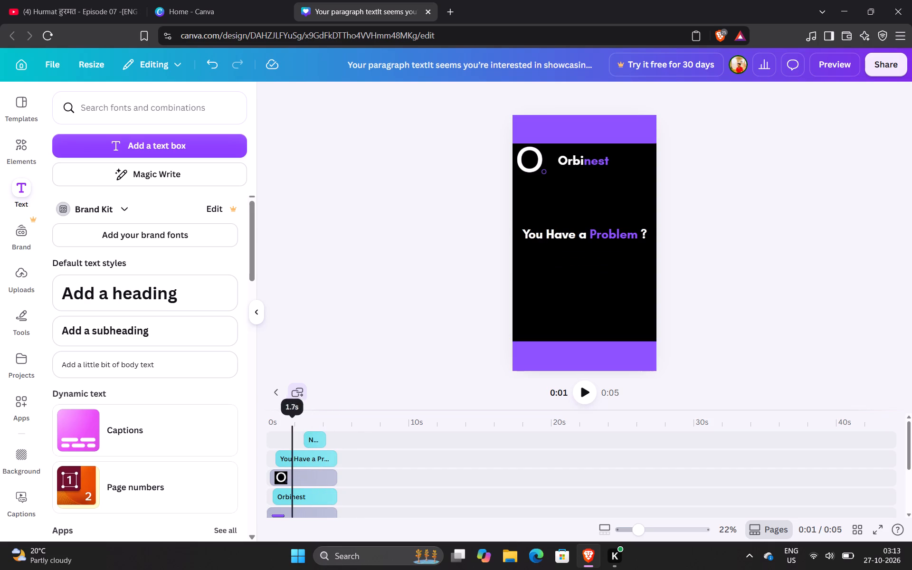
pyautogui.click(582, 389)
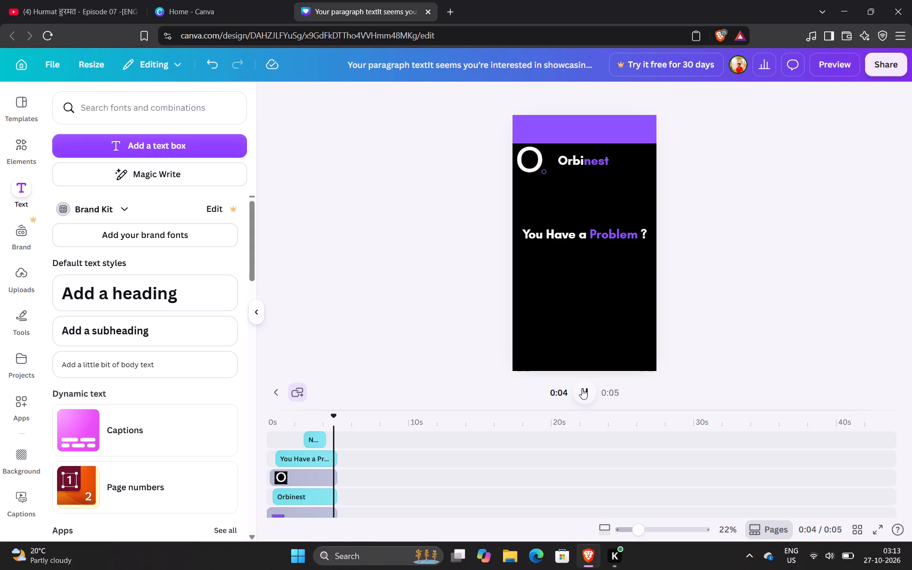
# Extend the "No Worries..." clip so it ends together with page 2's other clips, and play the page from near its start.
pyautogui.click(318, 440)
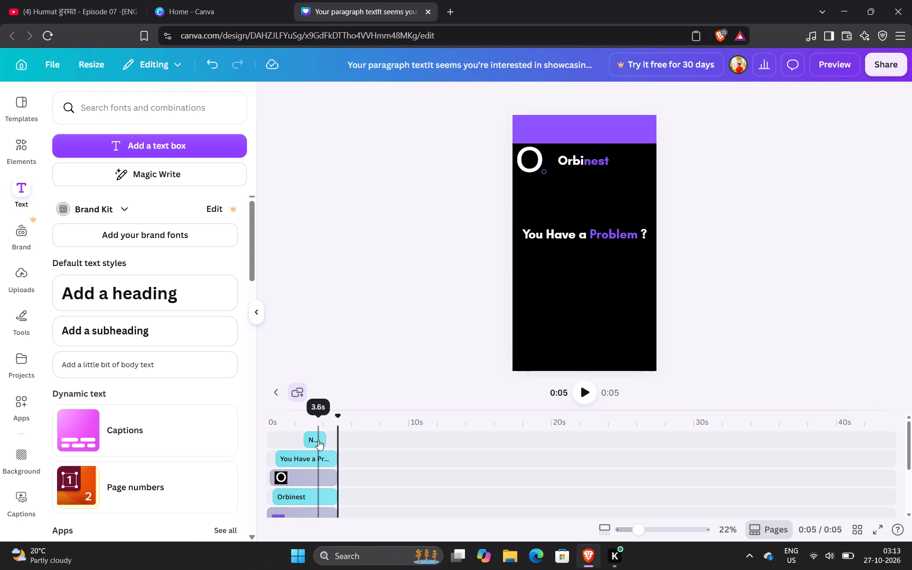
pyautogui.moveTo(324, 441); pyautogui.dragTo(334, 440)
pyautogui.click(375, 440)
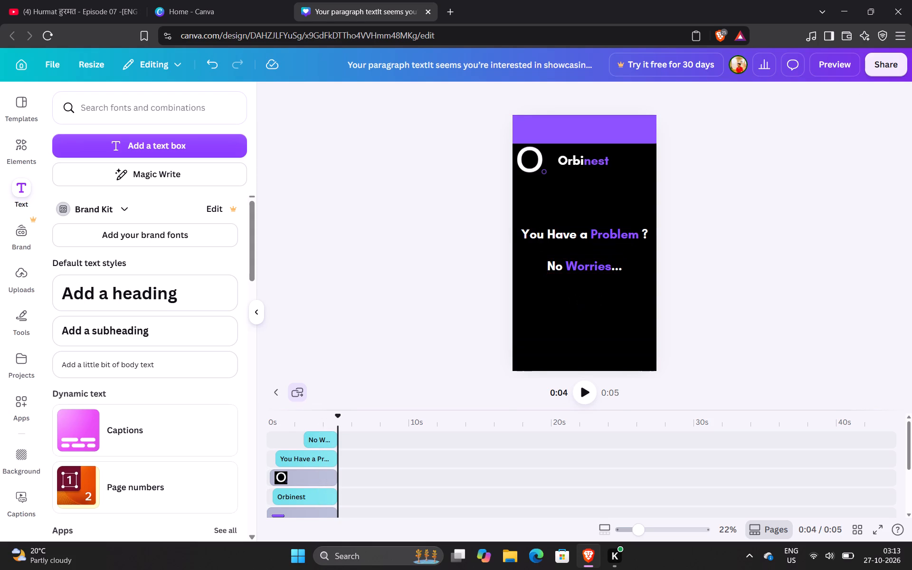
pyautogui.moveTo(338, 415); pyautogui.dragTo(275, 415)
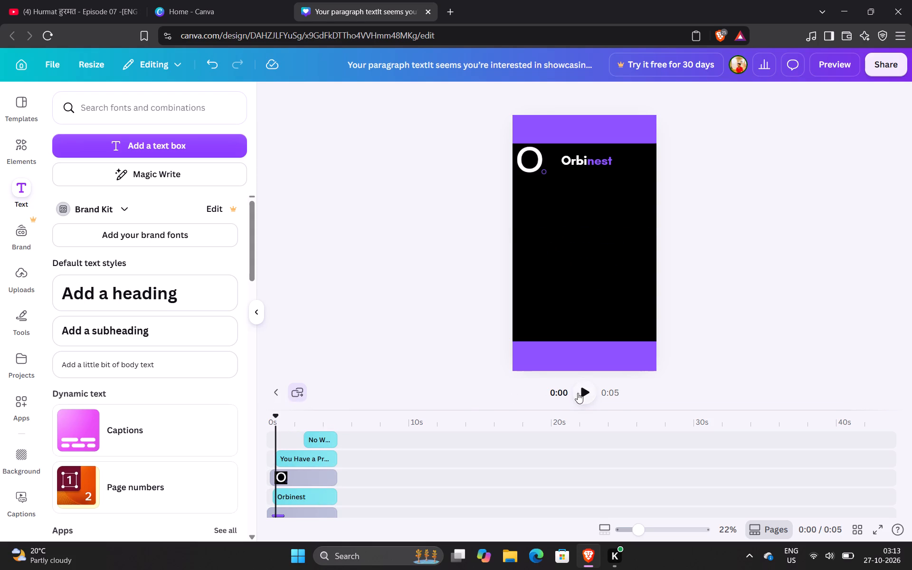
pyautogui.click(579, 391)
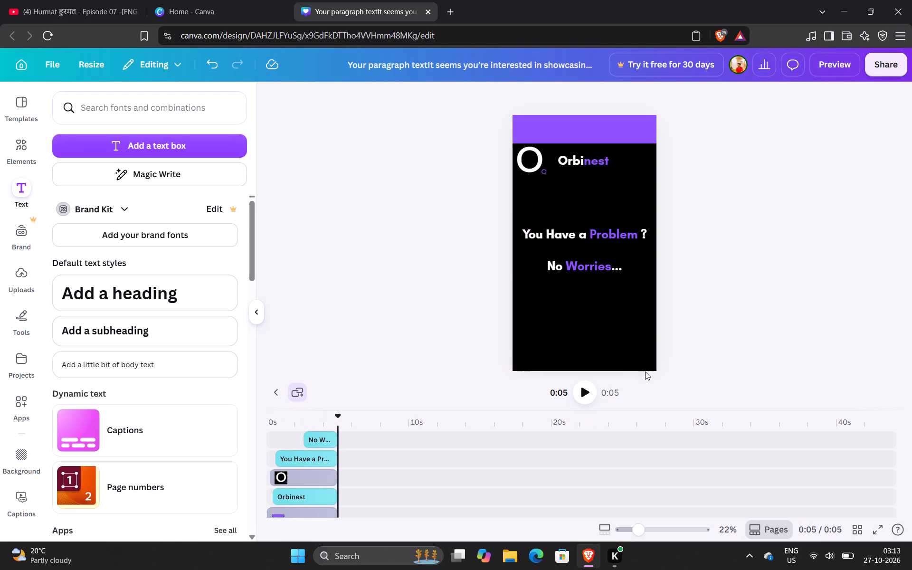
# Return to the overview of all pages and play the design to check how the texts follow each other.
pyautogui.click(272, 392)
pyautogui.click(591, 450)
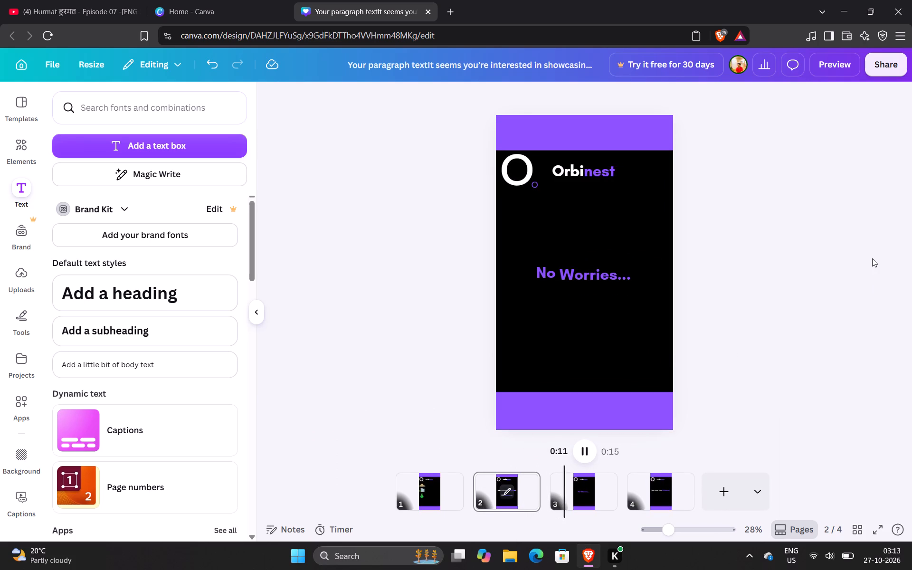
# Delete page 3, which holds only the separate purple "No Worries..." text.
pyautogui.rightClick(588, 484)
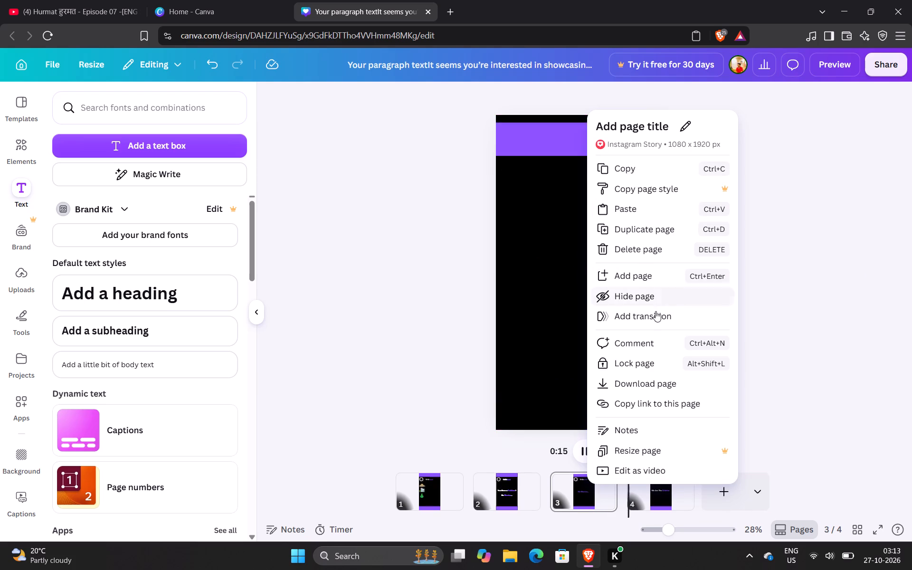
pyautogui.click(668, 250)
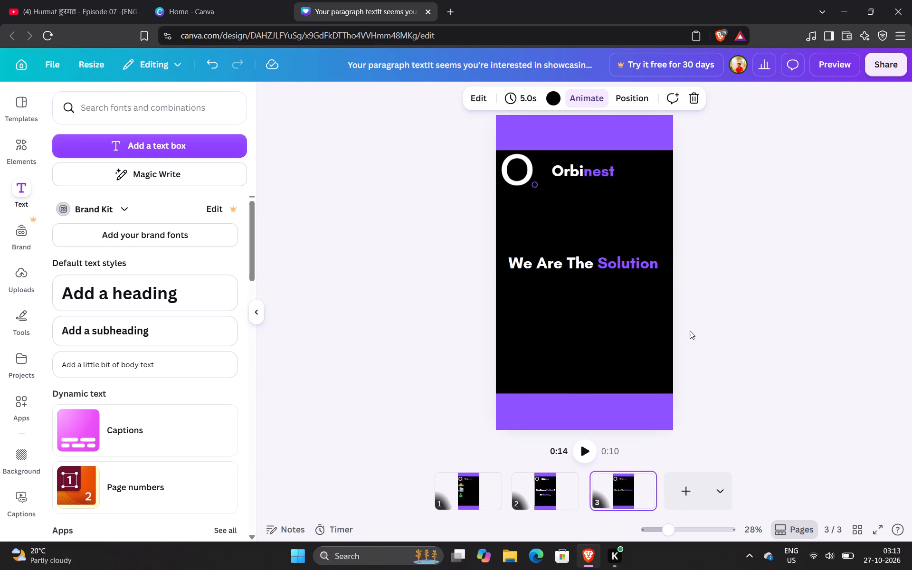